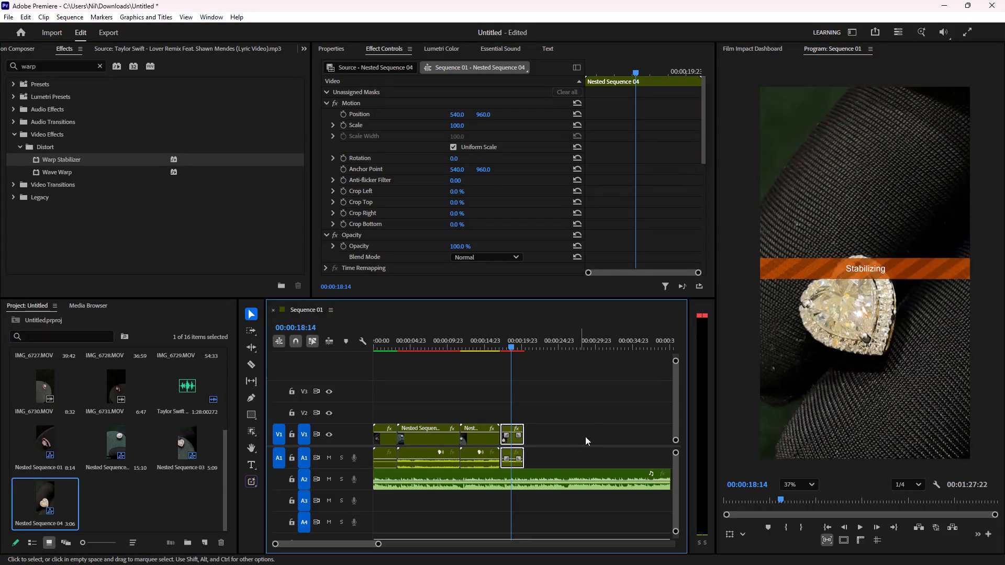
# Open Nested Sequence 04 and extend the end of its IMG_6728 clip to lengthen the sequence to 00:00:06:20.
pyautogui.press('space')
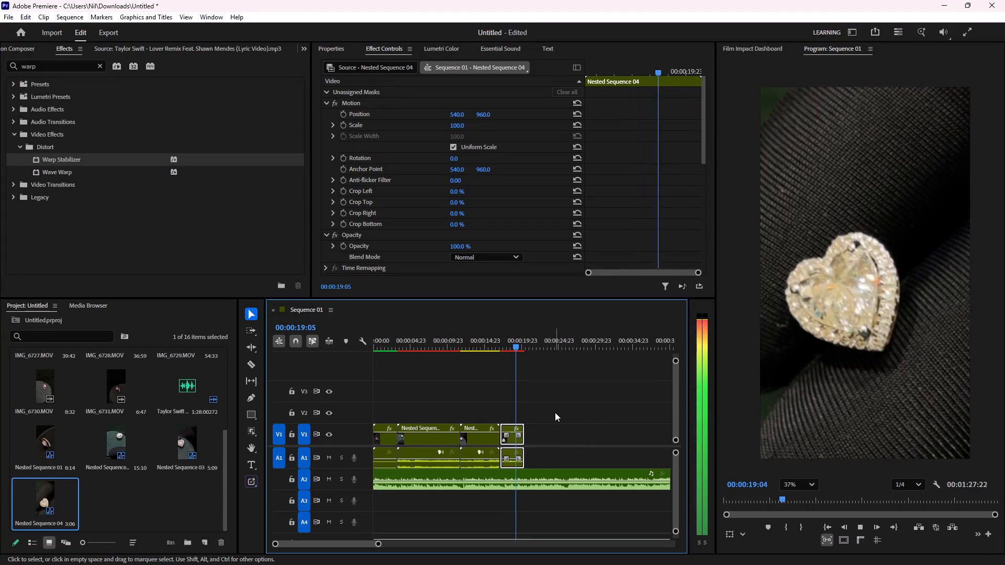
pyautogui.press('space')
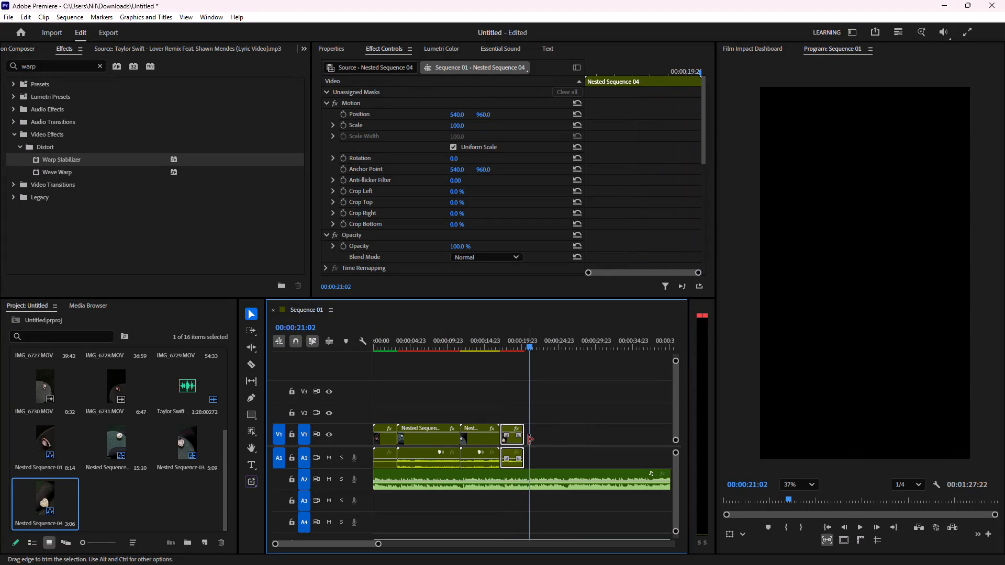
pyautogui.moveTo(527, 437); pyautogui.dragTo(533, 436)
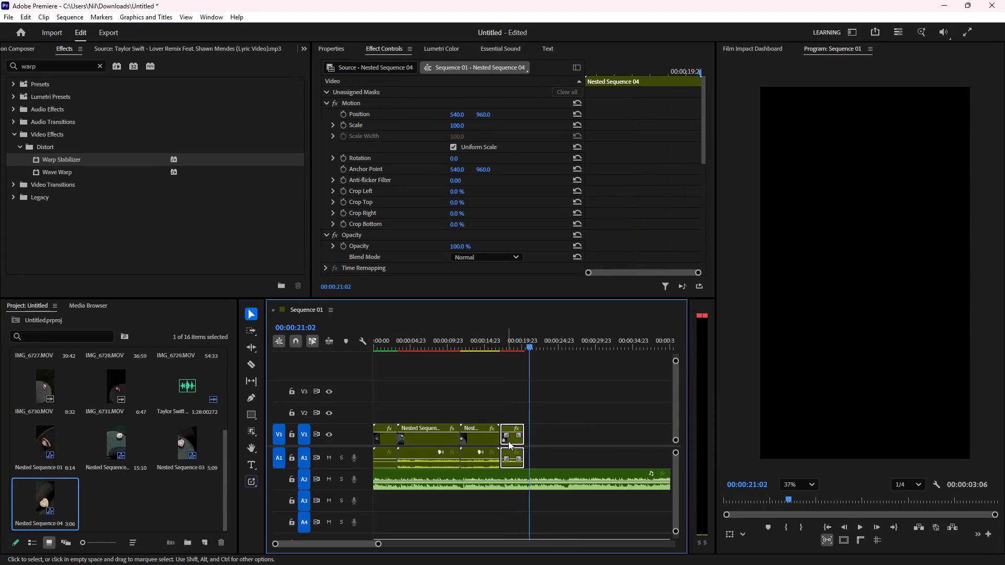
pyautogui.doubleClick(508, 441)
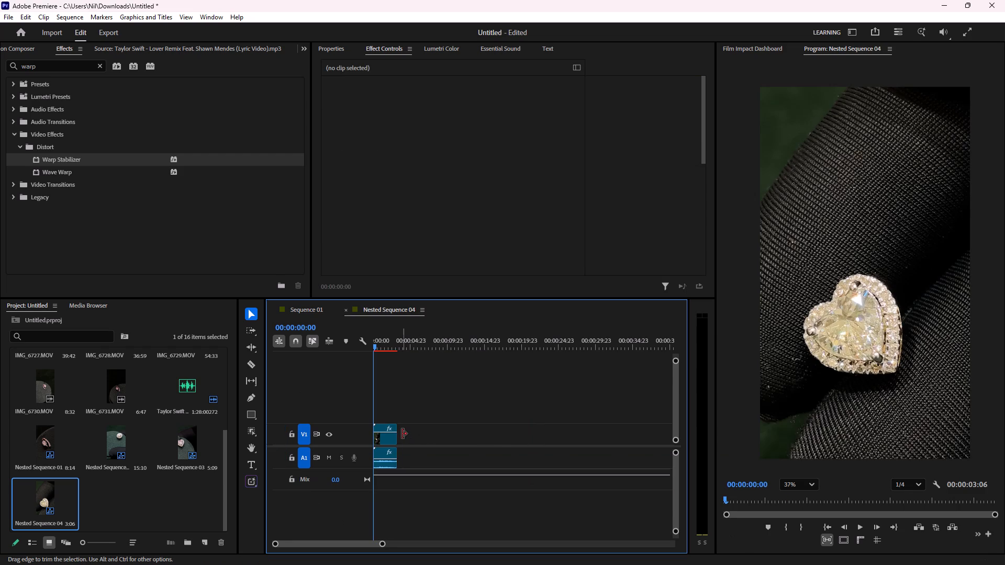
pyautogui.moveTo(402, 434); pyautogui.dragTo(429, 433)
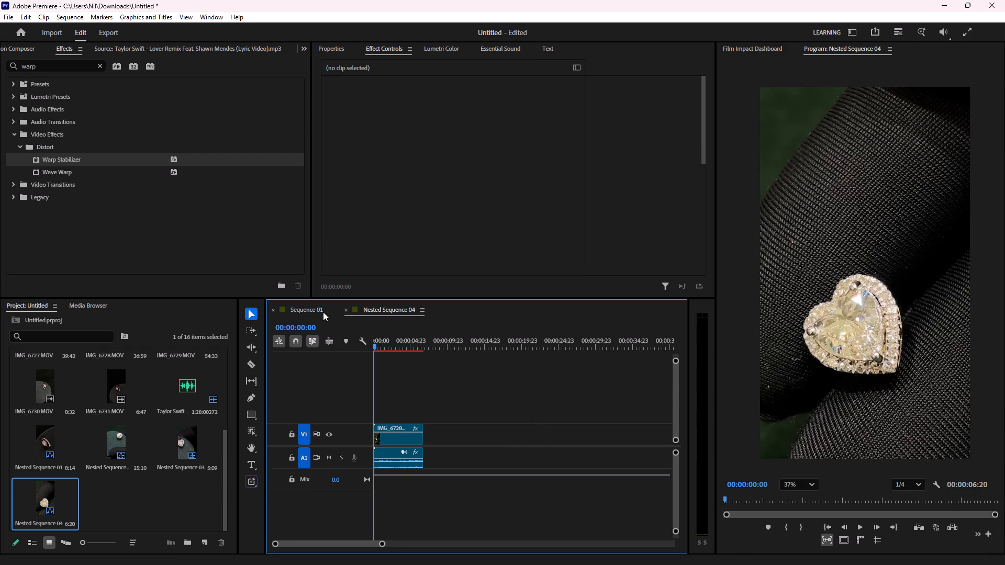
# In Sequence 01, extend the end of the Nested Sequence 04 clip to 00:00:21:02, for a duration of 00:00:03:22.
pyautogui.click(323, 312)
pyautogui.moveTo(526, 424); pyautogui.dragTo(532, 425)
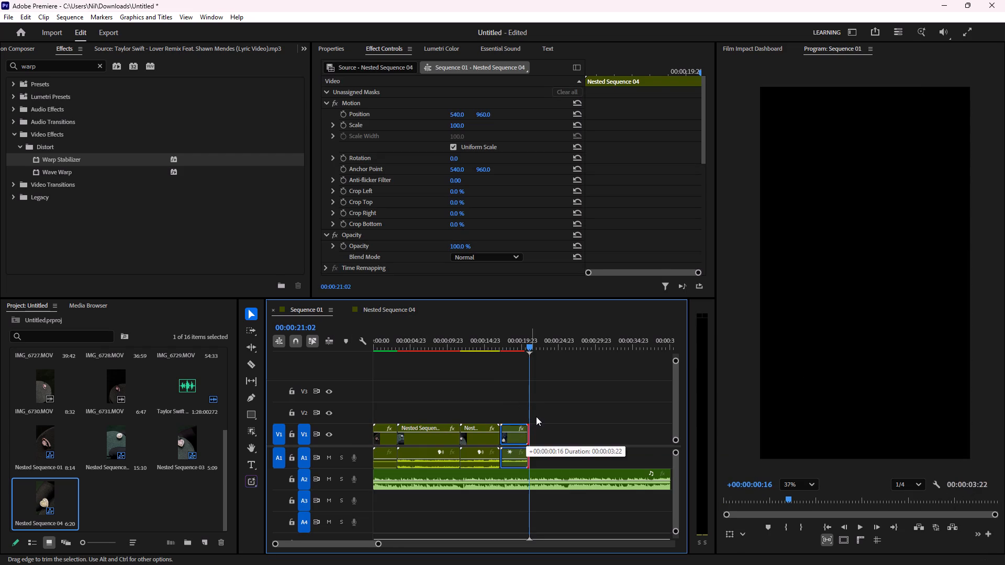
# Re-run the Warp Stabilizer analysis on the lengthened Nested Sequence 04 clip.
pyautogui.moveTo(526, 341); pyautogui.dragTo(520, 341)
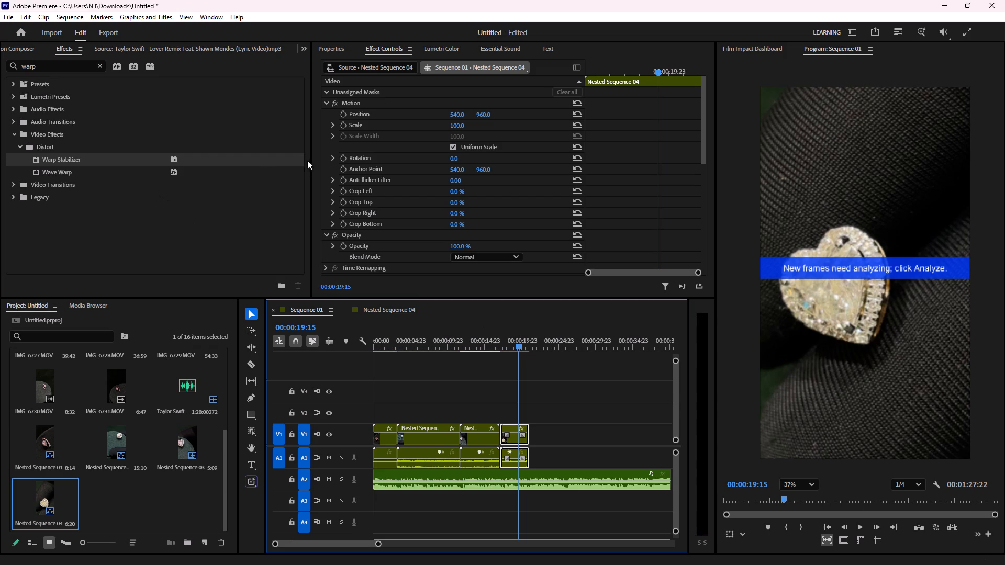
pyautogui.scroll(-14, 373, 142)
pyautogui.scroll(-7, 385, 175)
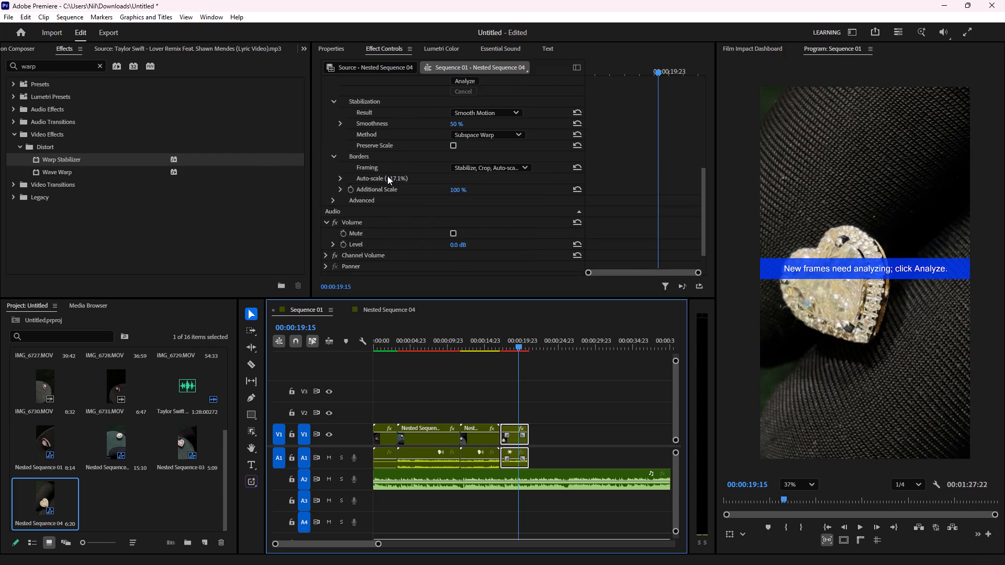
pyautogui.scroll(-3, 387, 176)
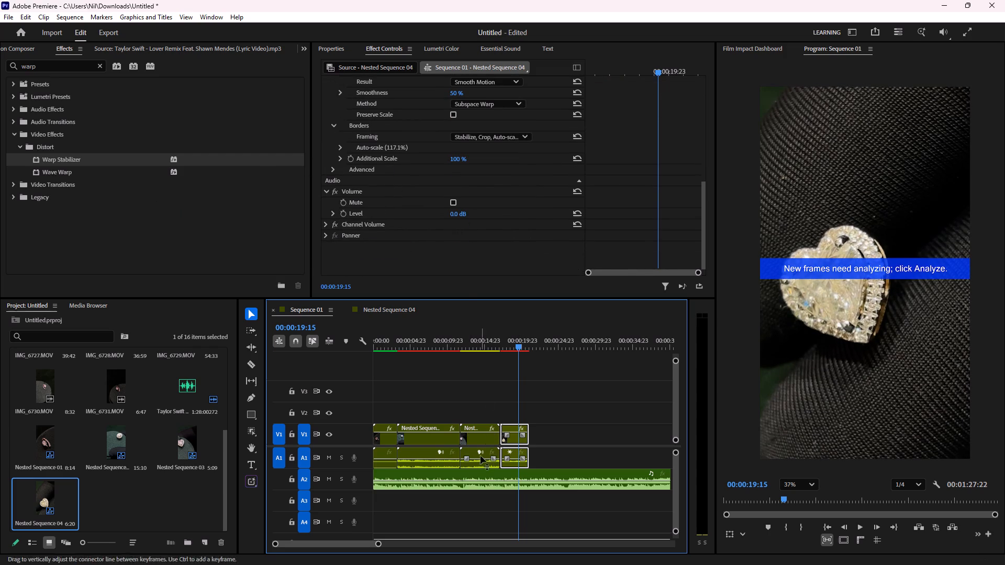
pyautogui.scroll(2, 398, 205)
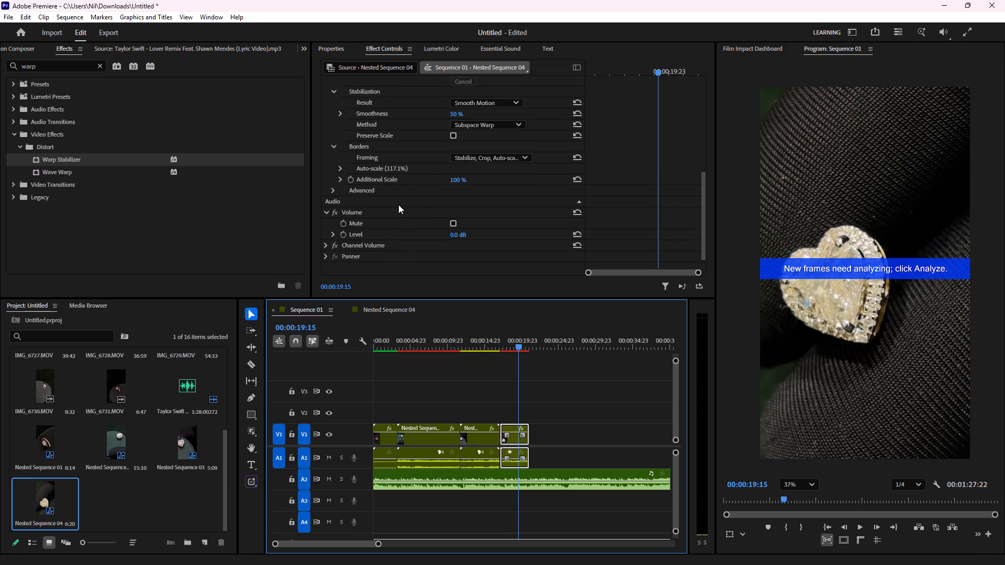
pyautogui.scroll(7, 398, 205)
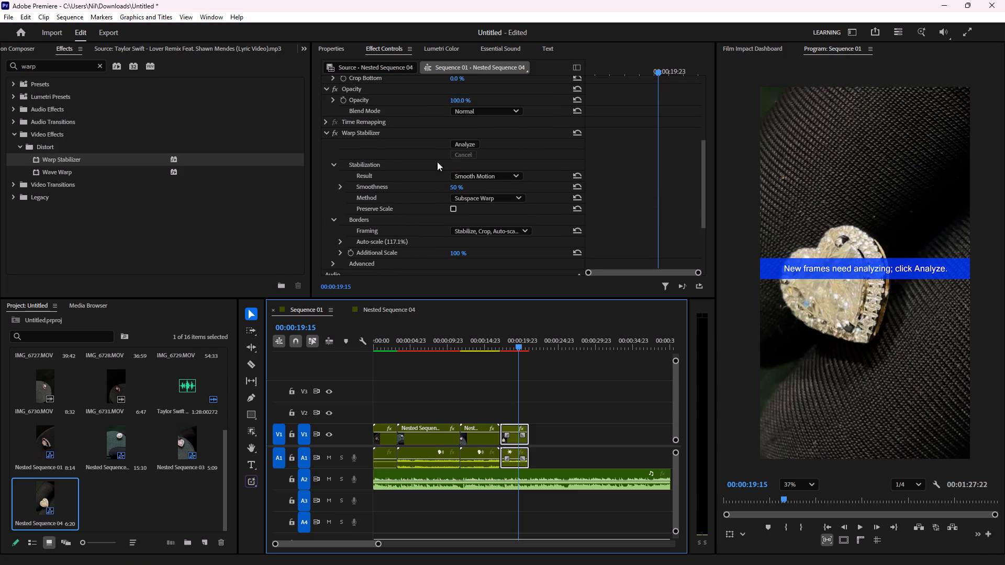
pyautogui.click(464, 144)
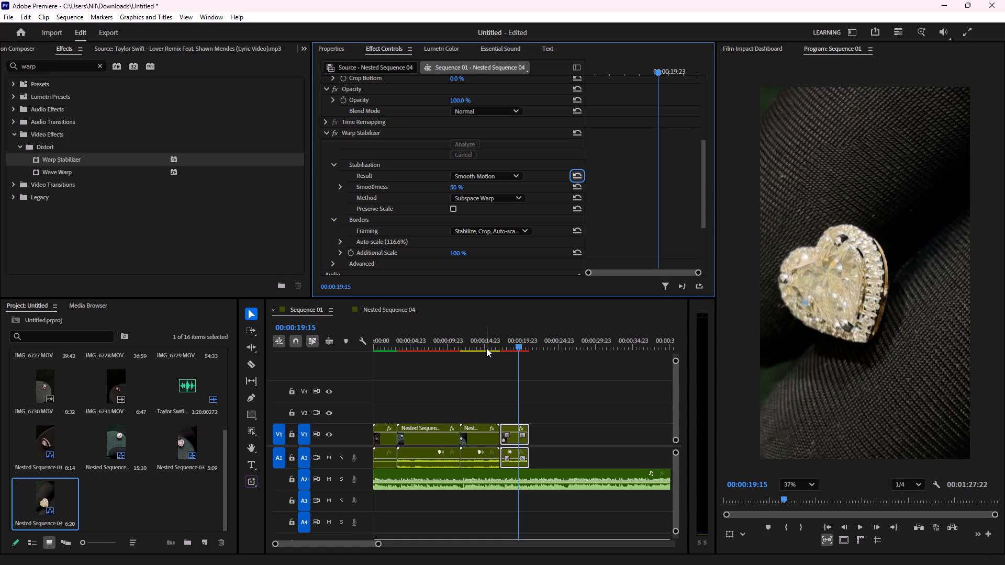
# Play Sequence 01 through the re-stabilized Nested Sequence 04 clip to check the result.
pyautogui.moveTo(521, 344); pyautogui.dragTo(495, 341)
pyautogui.press('space')
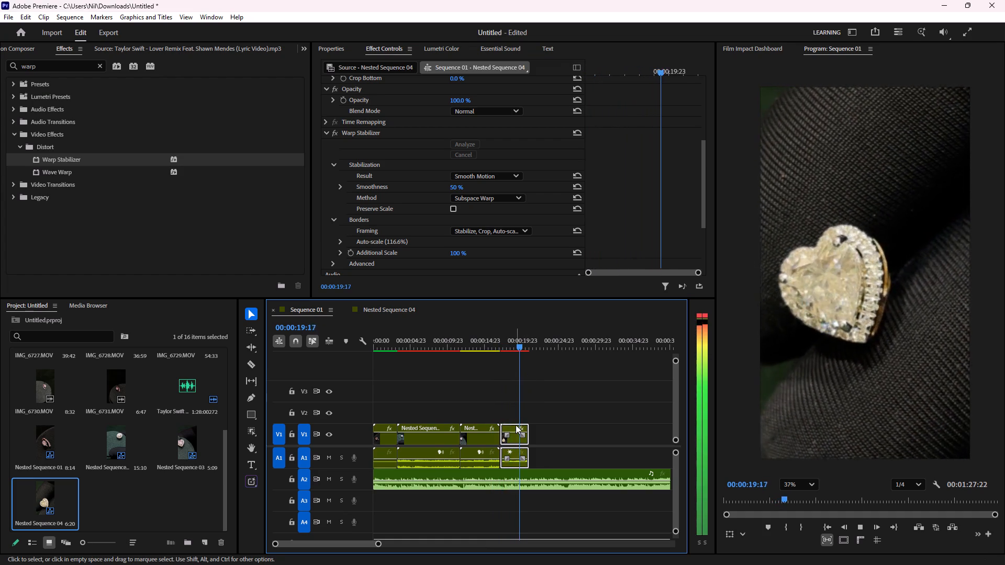
pyautogui.press('space')
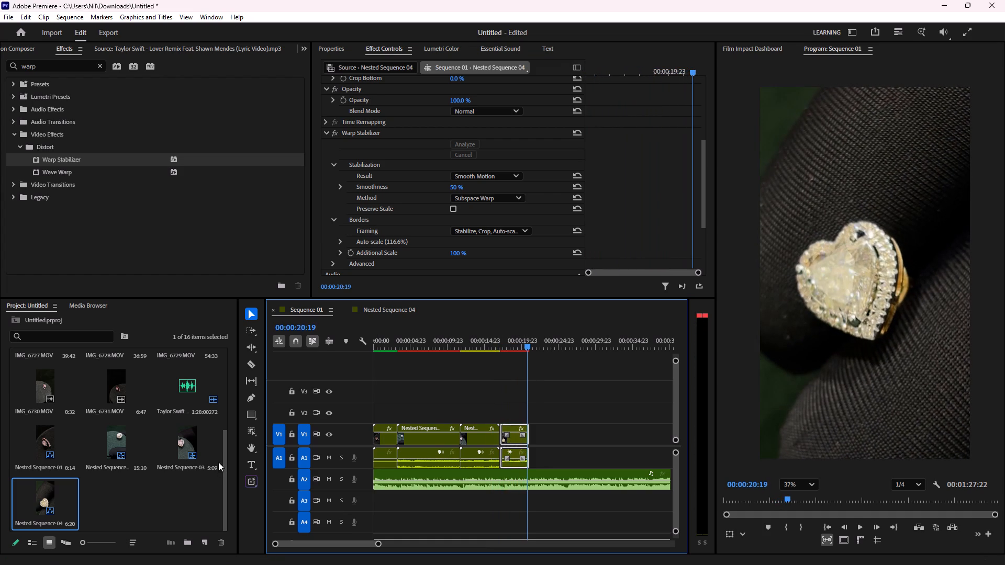
pyautogui.press('space')
pyautogui.press('space')
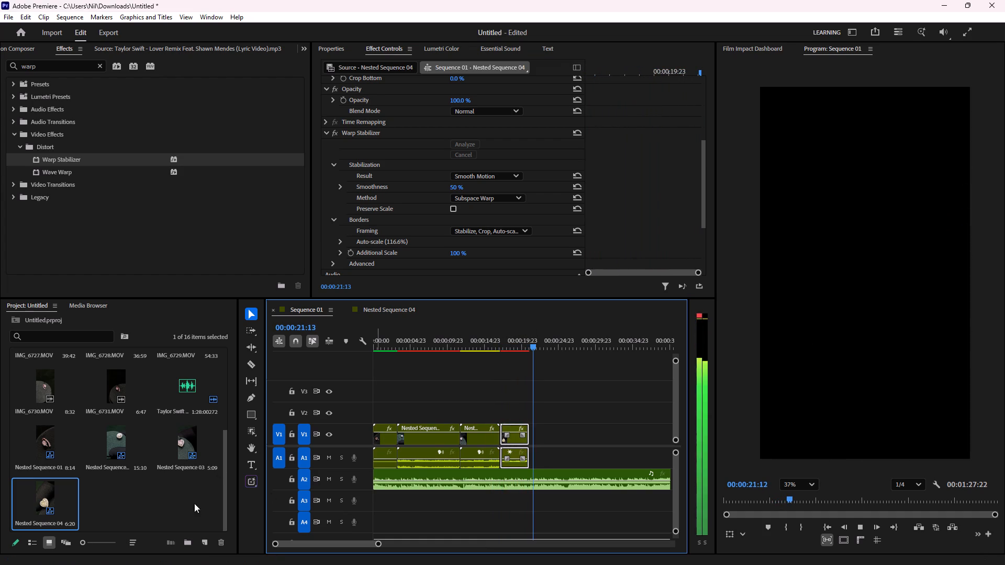
# Review source clips IMG_6731, IMG_6730, IMG_6729 and IMG_6728 to look for the next shot.
pyautogui.scroll(2, 138, 450)
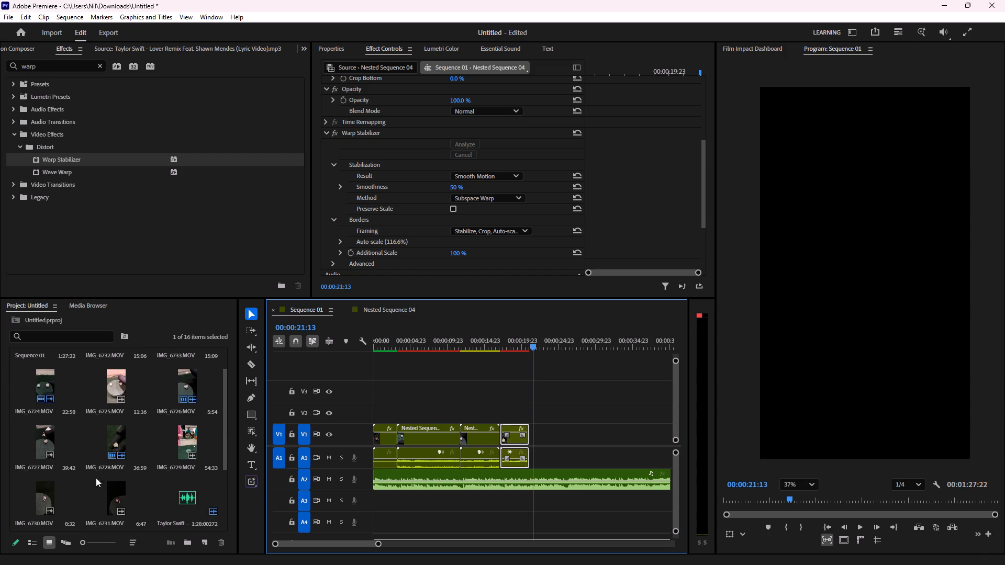
pyautogui.doubleClick(121, 495)
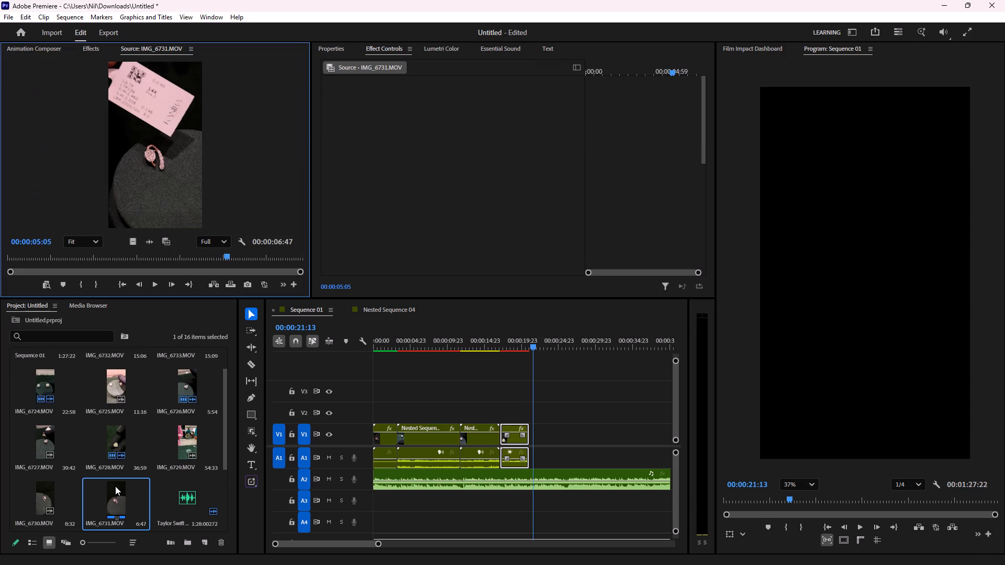
pyautogui.doubleClick(33, 492)
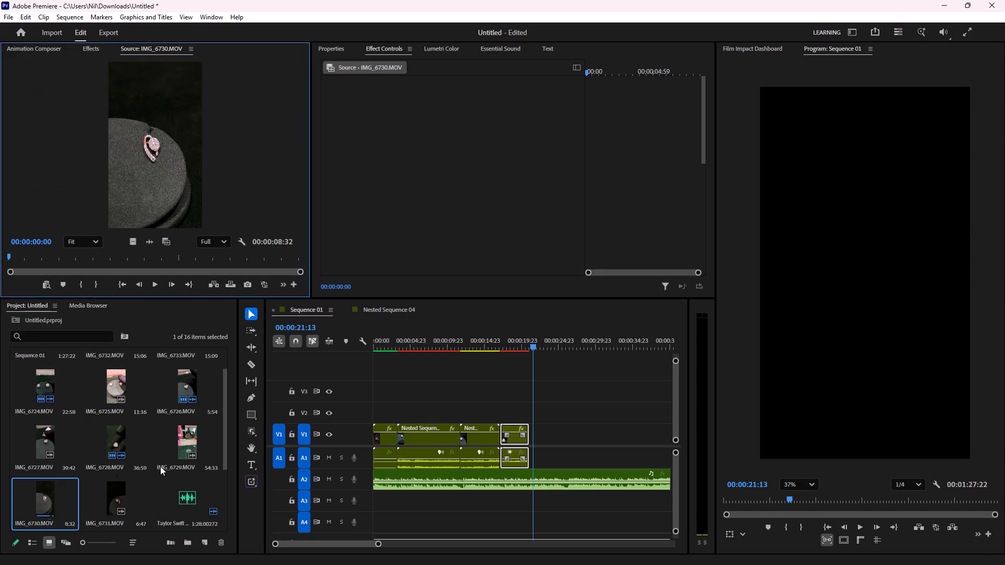
pyautogui.doubleClick(196, 444)
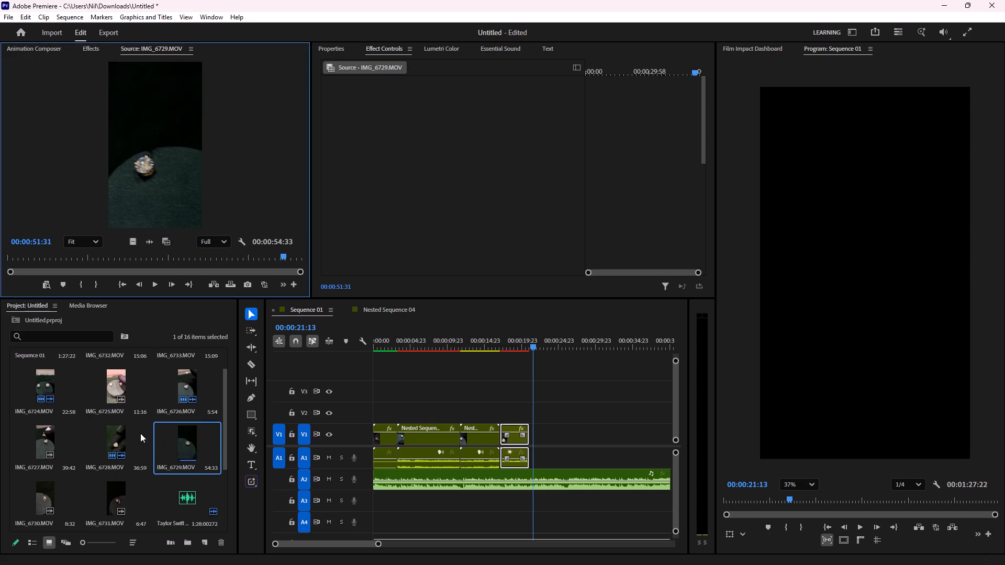
pyautogui.doubleClick(120, 435)
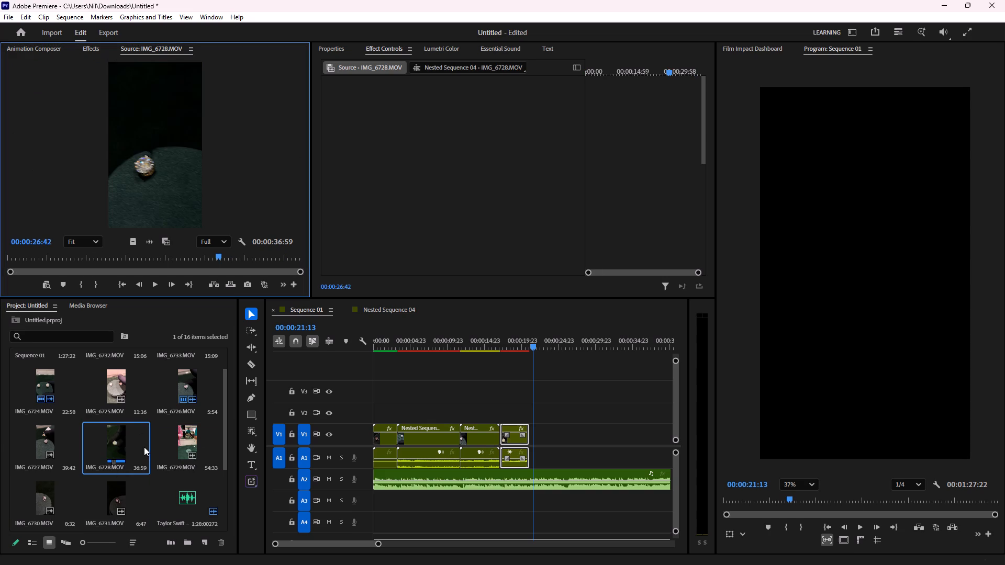
pyautogui.doubleClick(185, 438)
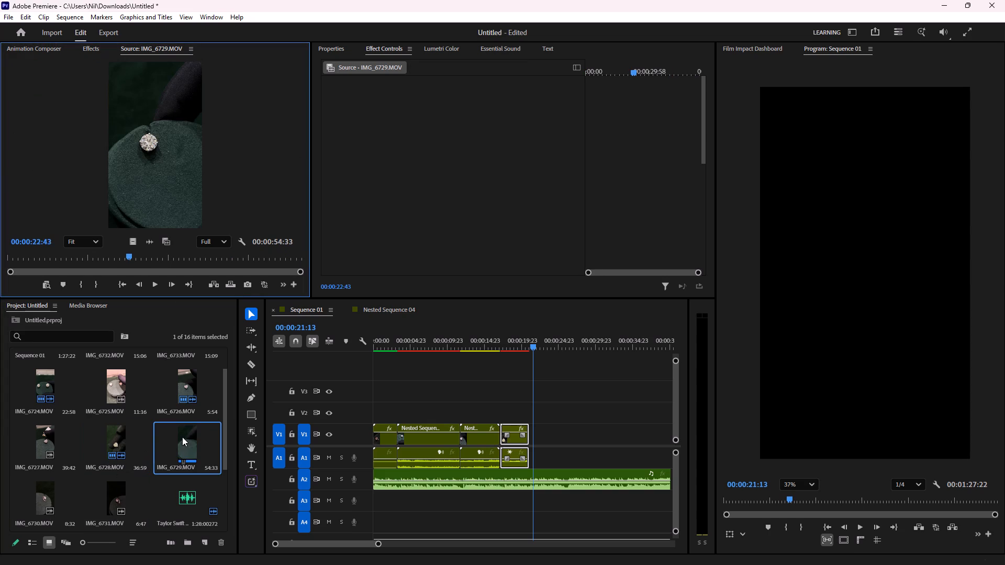
pyautogui.doubleClick(137, 437)
pyautogui.click(131, 435)
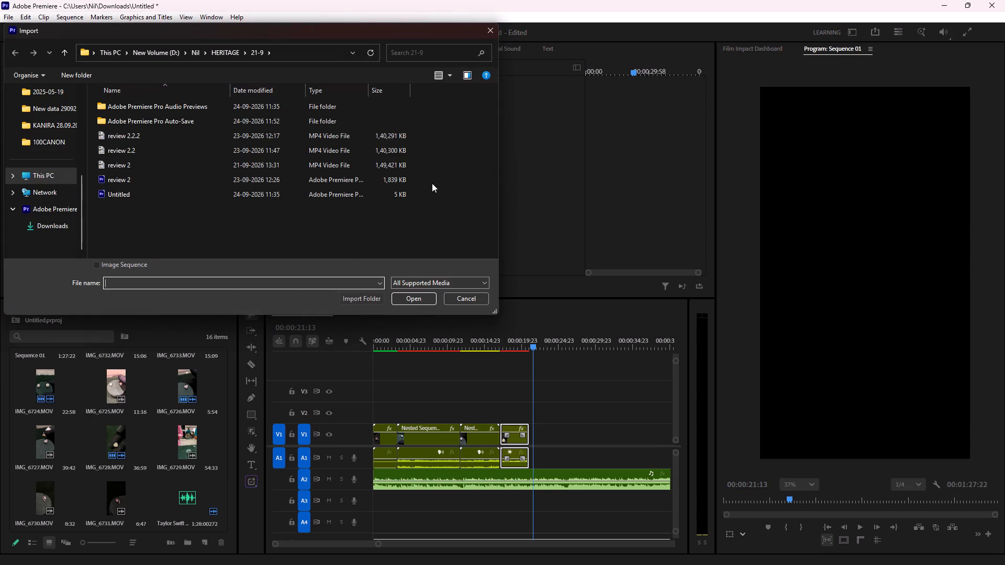
pyautogui.click(493, 25)
pyautogui.doubleClick(113, 445)
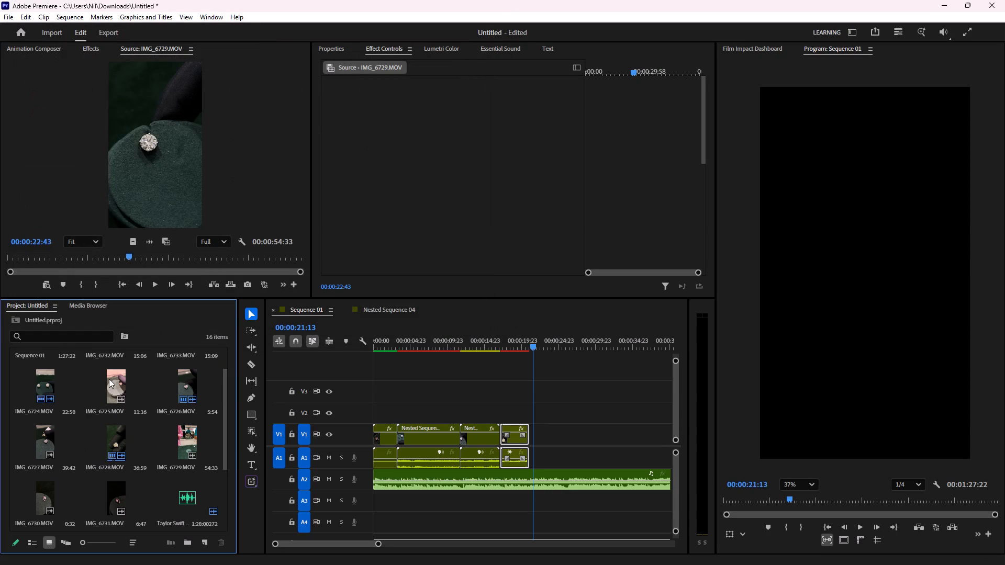
pyautogui.moveTo(109, 254); pyautogui.dragTo(37, 252)
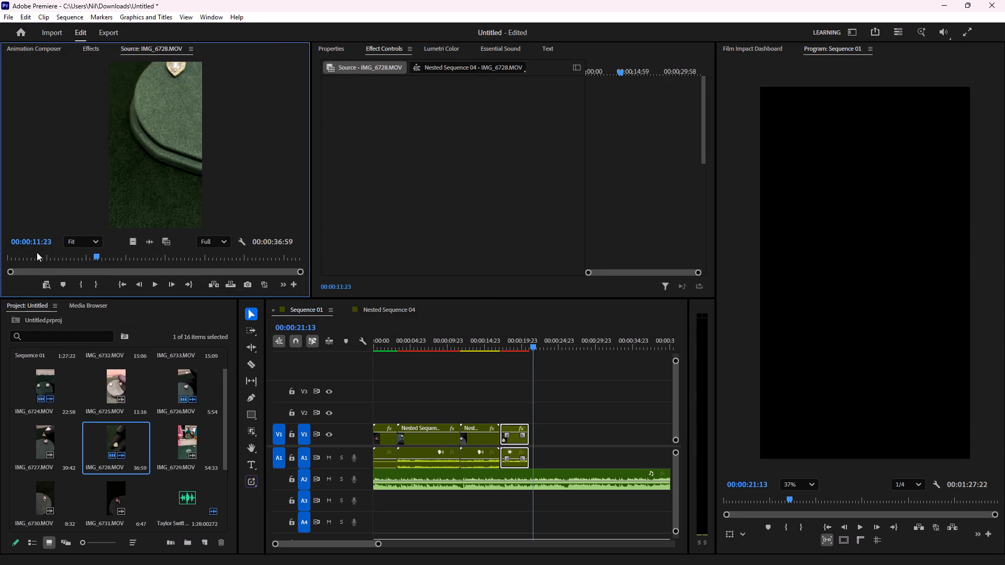
pyautogui.moveTo(37, 252); pyautogui.dragTo(181, 269)
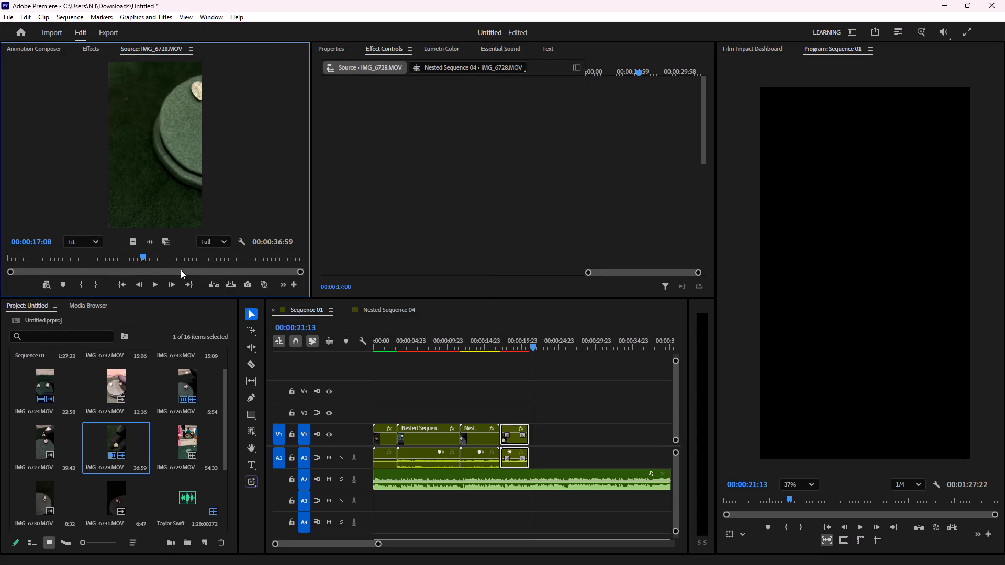
pyautogui.moveTo(181, 269); pyautogui.dragTo(186, 262)
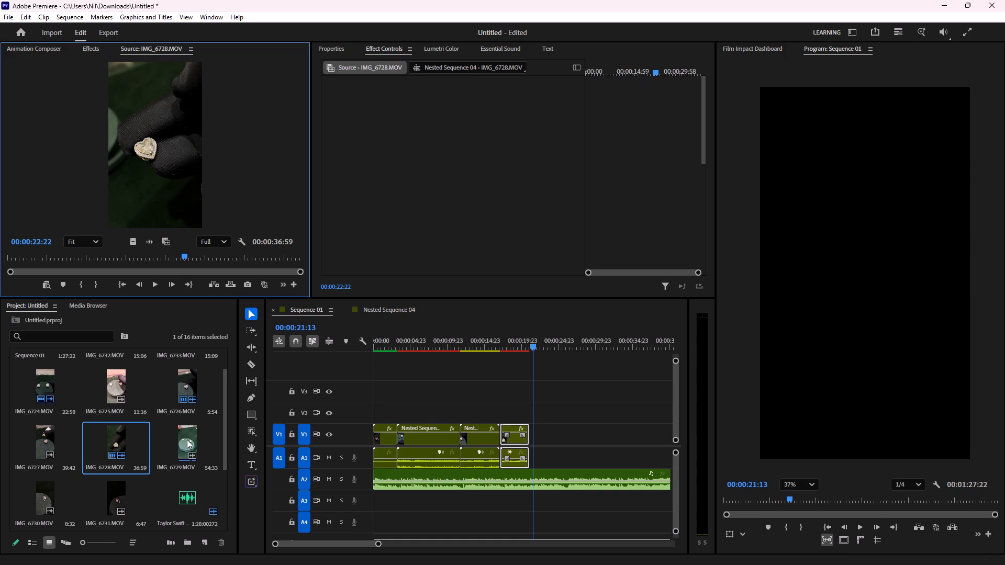
# Review source clip IMG_6729.MOV and mark an In point at 00:00:48:30, on the close-up of the single diamond stud.
pyautogui.doubleClick(189, 437)
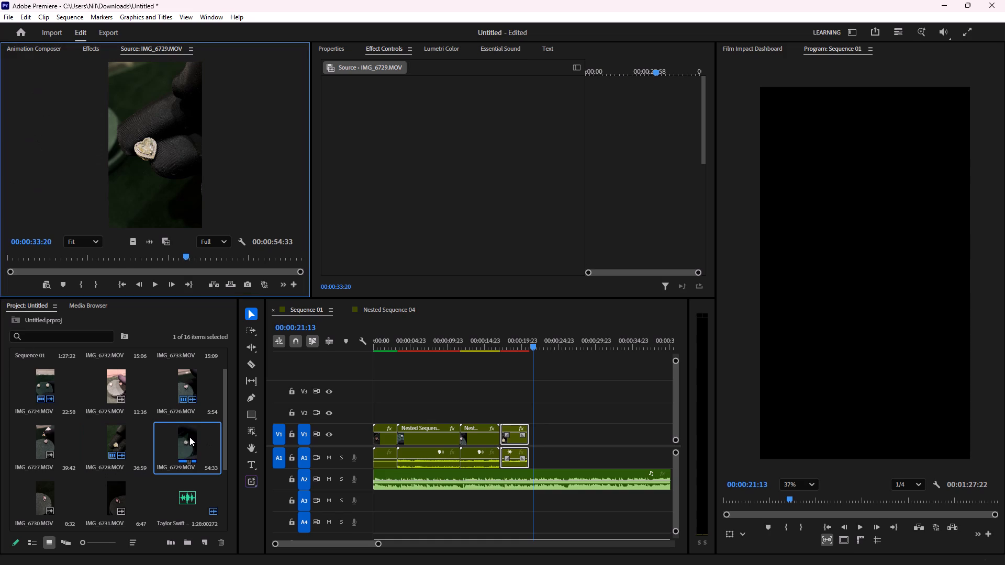
pyautogui.moveTo(106, 257); pyautogui.dragTo(67, 259)
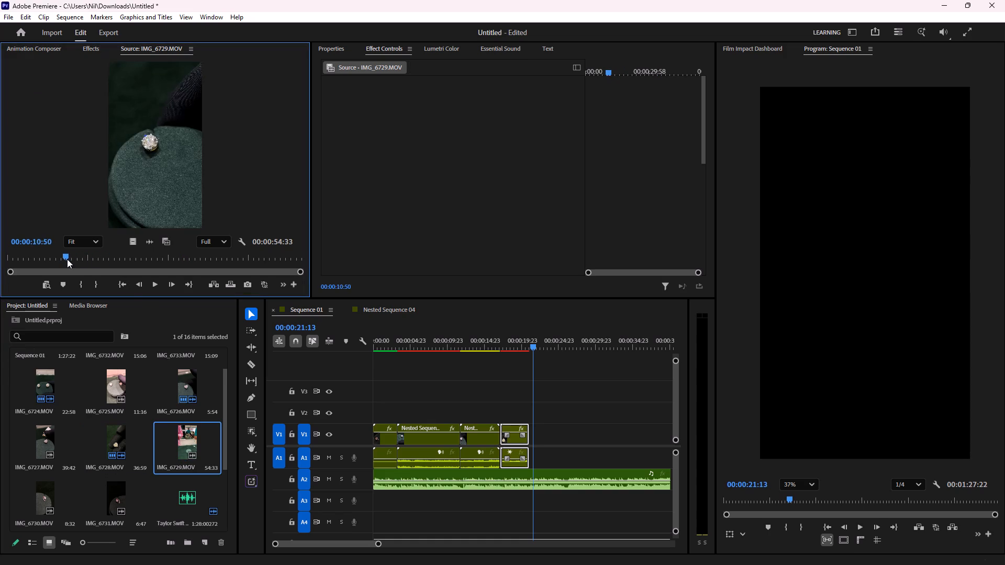
pyautogui.moveTo(67, 259); pyautogui.dragTo(87, 264)
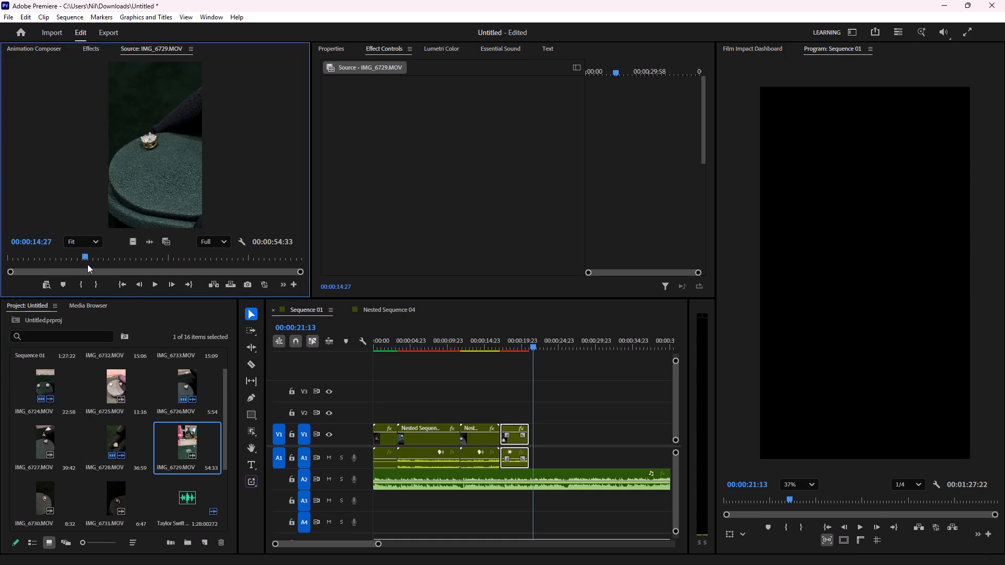
pyautogui.moveTo(87, 264); pyautogui.dragTo(185, 276)
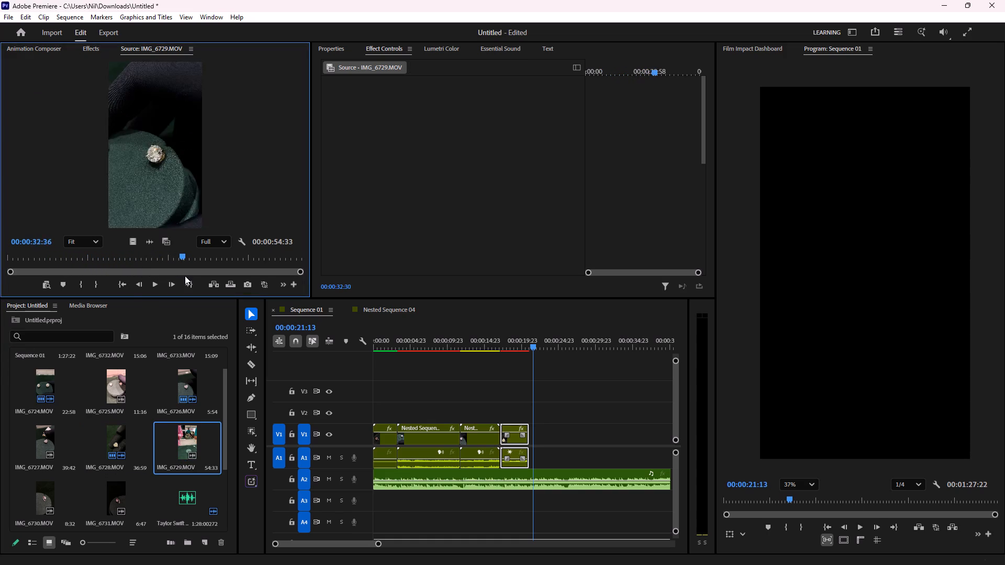
pyautogui.moveTo(185, 276); pyautogui.dragTo(279, 292)
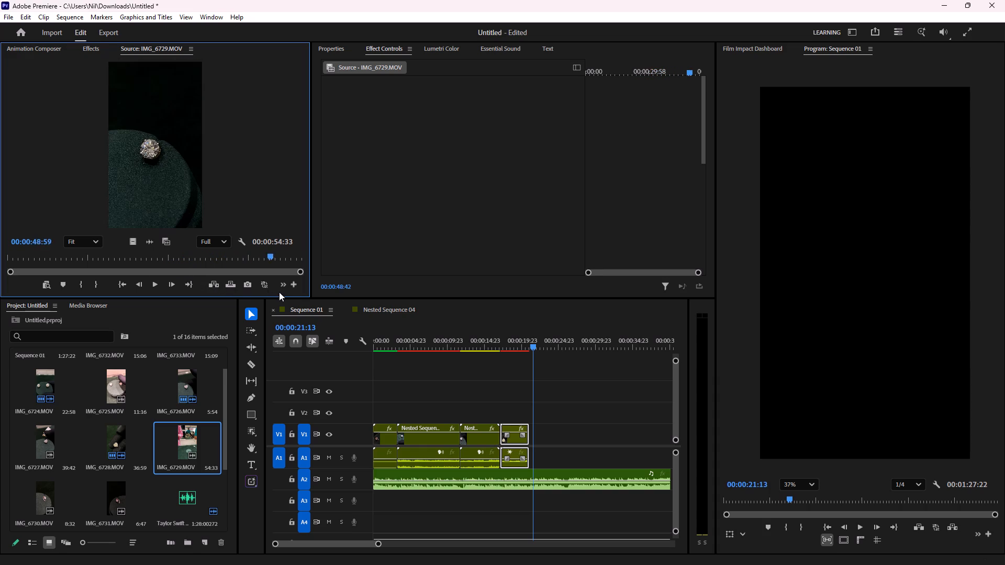
pyautogui.moveTo(279, 292); pyautogui.dragTo(233, 275)
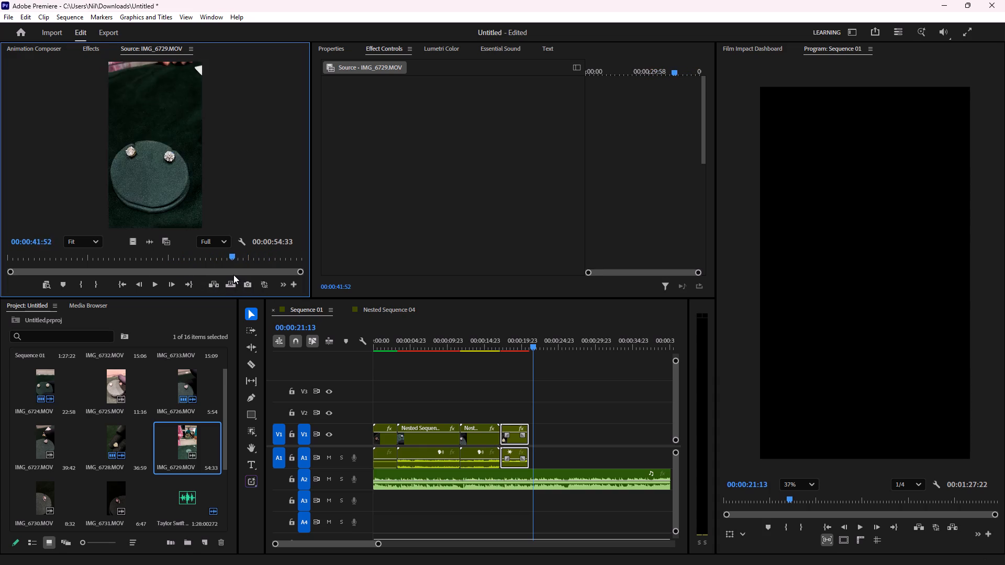
pyautogui.moveTo(233, 275); pyautogui.dragTo(259, 284)
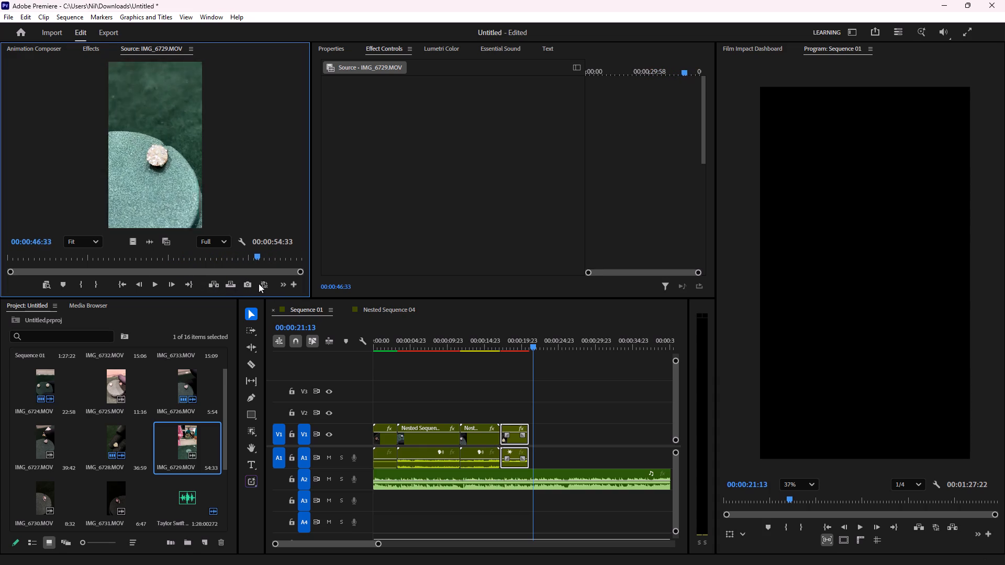
pyautogui.moveTo(259, 284); pyautogui.dragTo(269, 288)
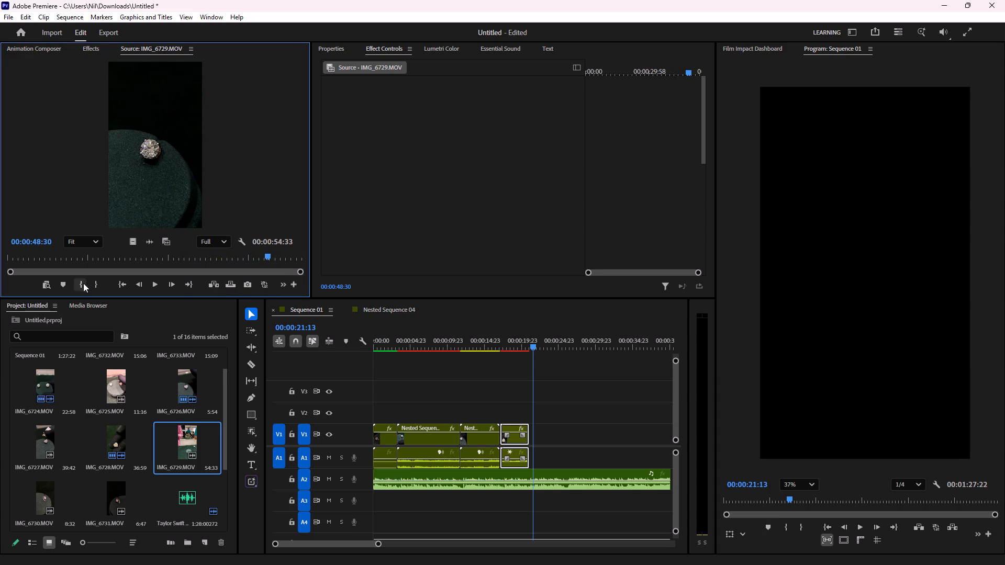
pyautogui.click(83, 283)
# Place only the video of the marked IMG_6729.MOV range on V1, directly after the Nested Sequence 04 clip.
pyautogui.moveTo(133, 242); pyautogui.dragTo(519, 443)
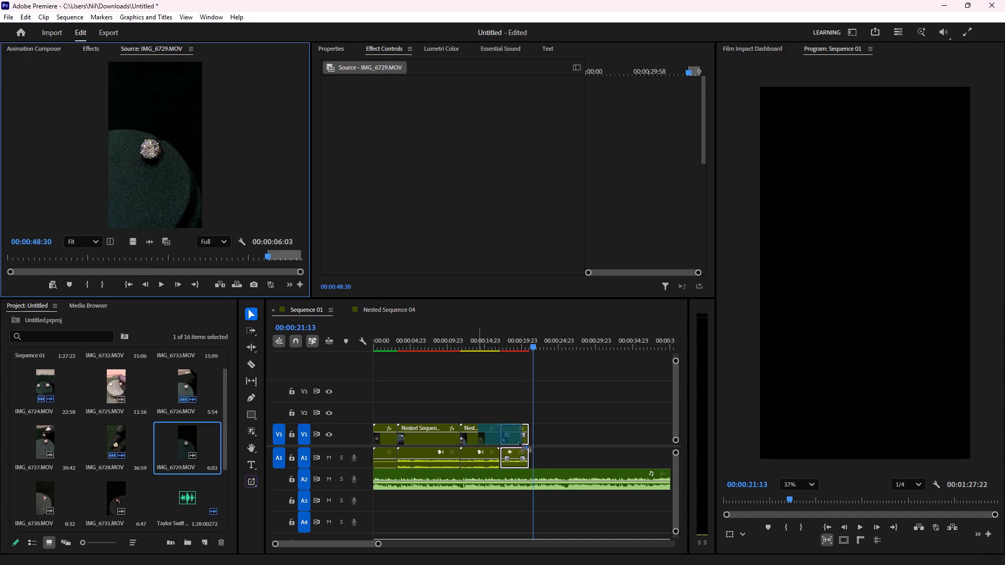
pyautogui.moveTo(519, 443); pyautogui.dragTo(531, 432)
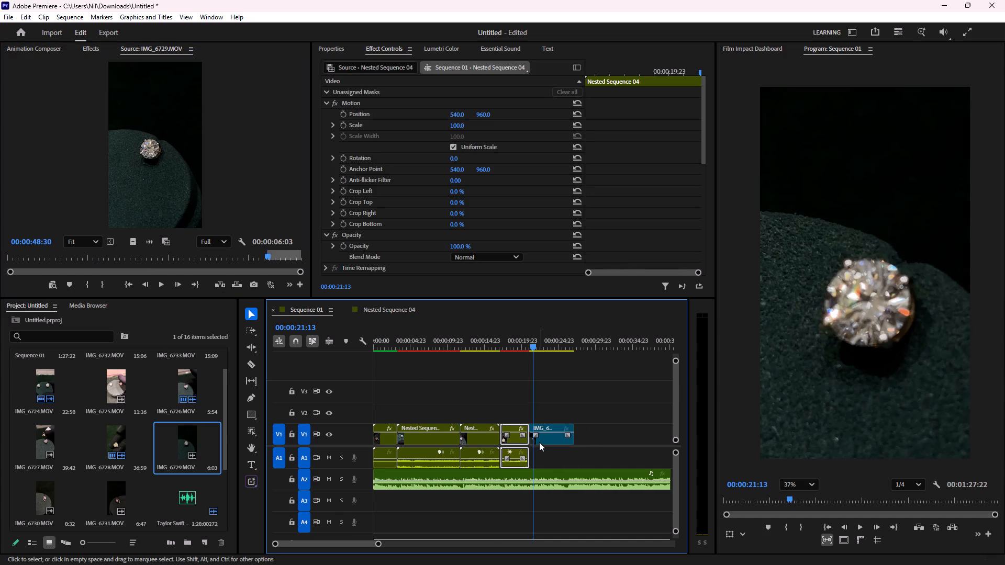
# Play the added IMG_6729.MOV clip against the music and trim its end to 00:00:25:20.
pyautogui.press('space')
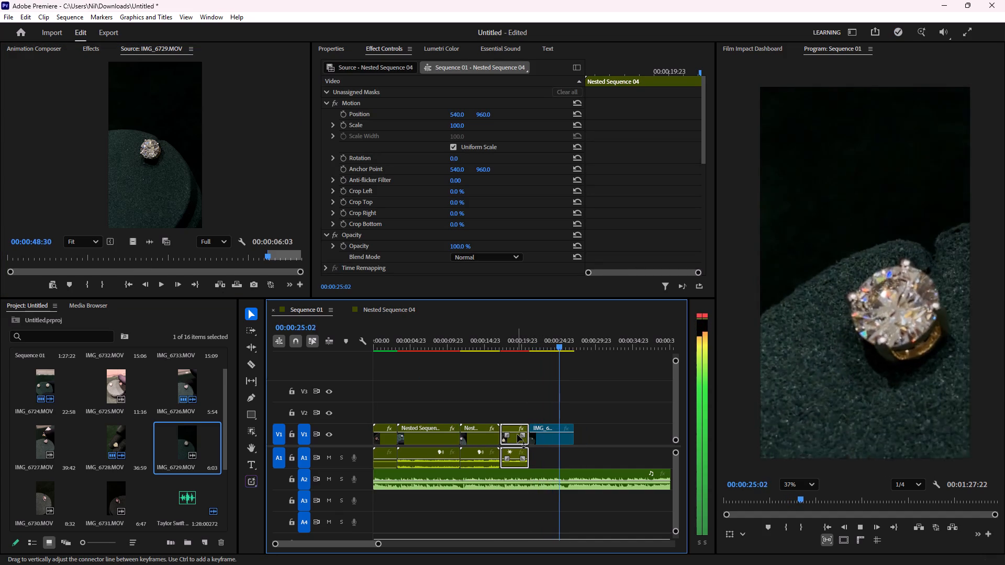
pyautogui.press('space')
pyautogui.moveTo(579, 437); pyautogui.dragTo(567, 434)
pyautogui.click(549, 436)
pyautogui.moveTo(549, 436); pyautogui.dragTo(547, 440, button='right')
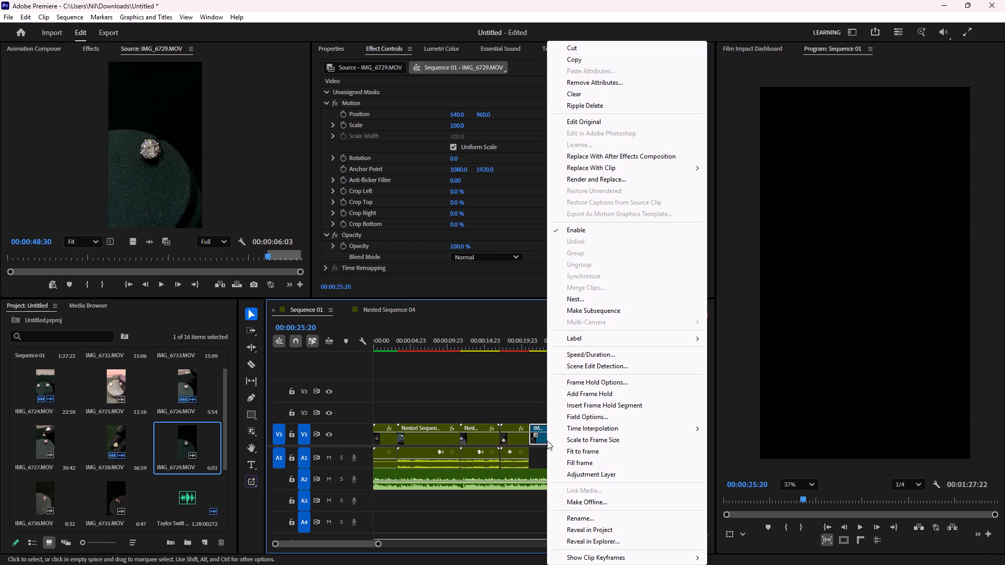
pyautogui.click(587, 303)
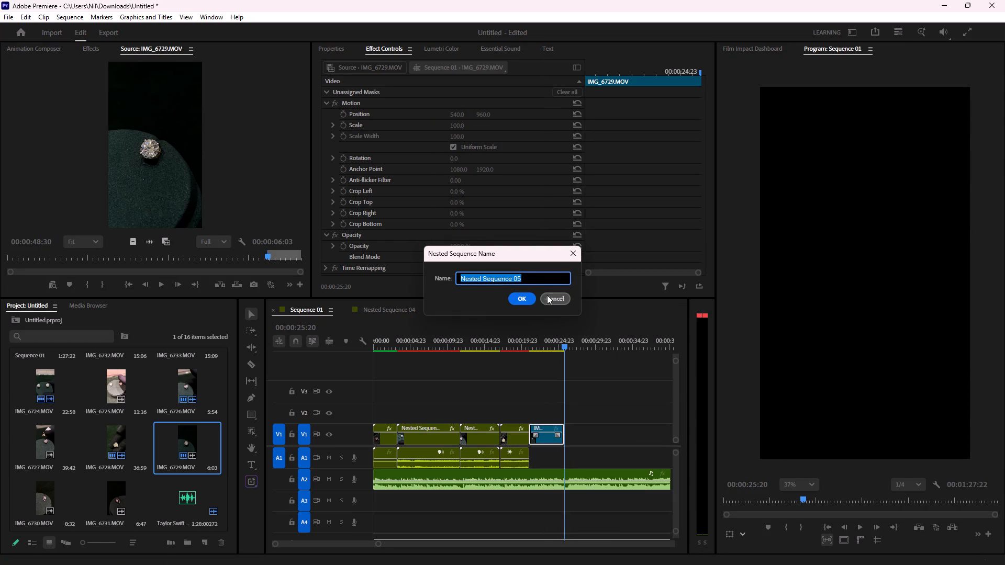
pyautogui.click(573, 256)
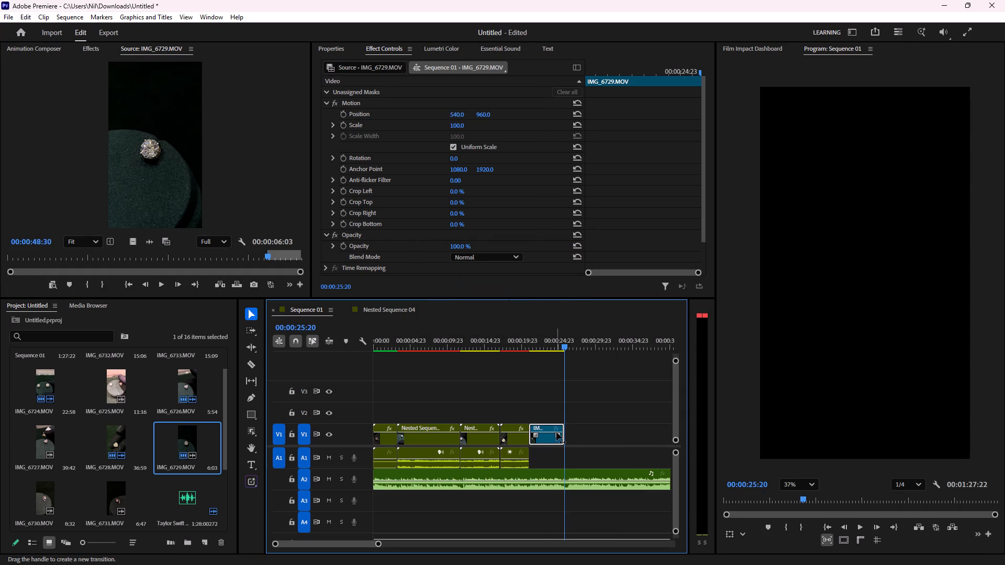
# Play the IMG_6729.MOV clip in Sequence 01, and slow it to 60% speed with Optical flow time interpolation.
pyautogui.moveTo(552, 337); pyautogui.dragTo(535, 338)
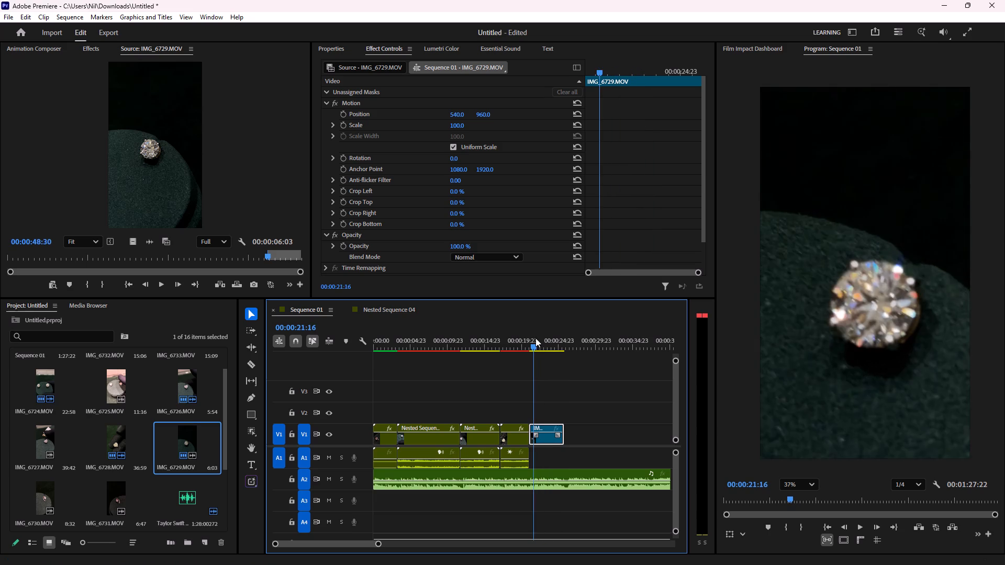
pyautogui.moveTo(535, 338); pyautogui.dragTo(527, 339)
pyautogui.press('space')
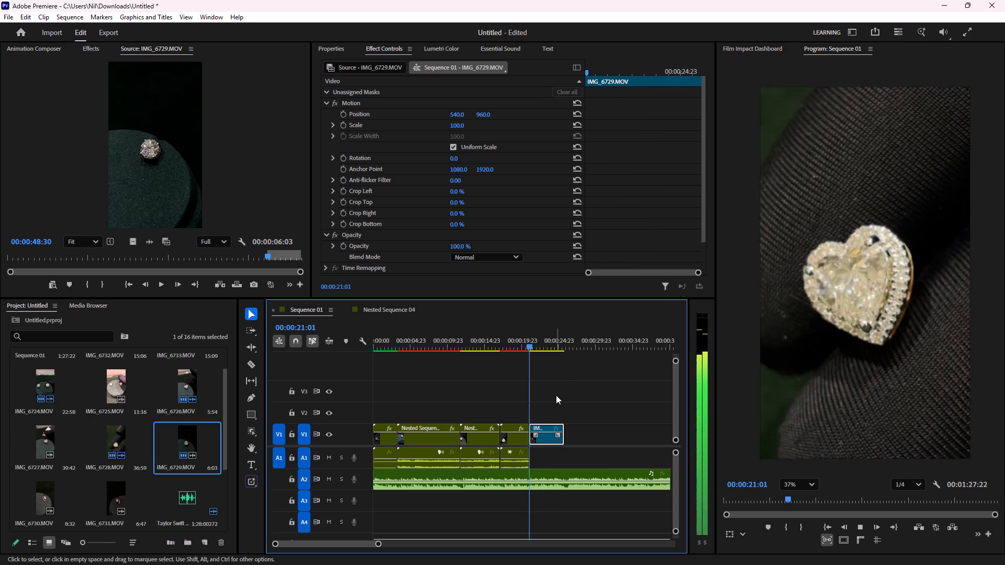
pyautogui.press('space')
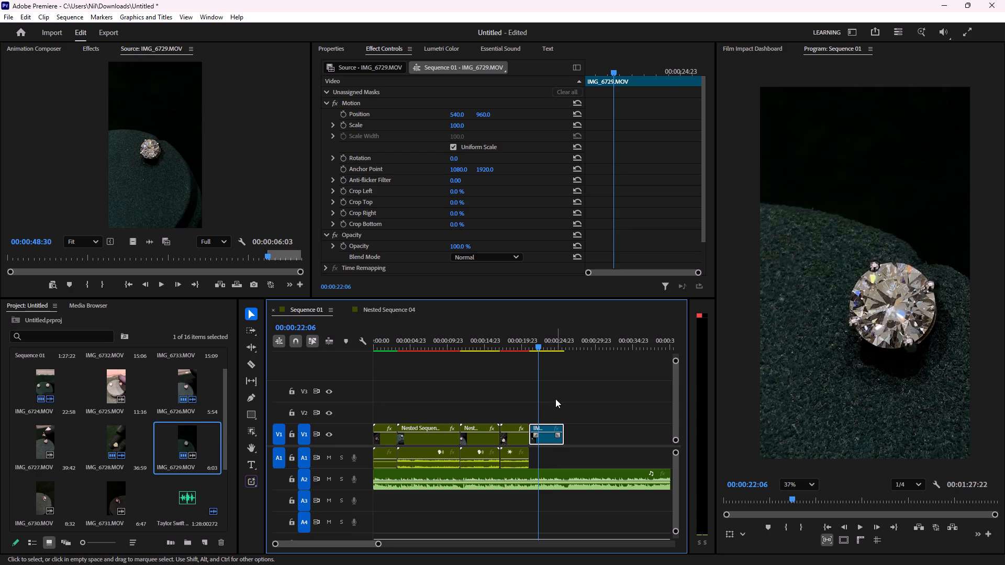
pyautogui.rightClick(549, 435)
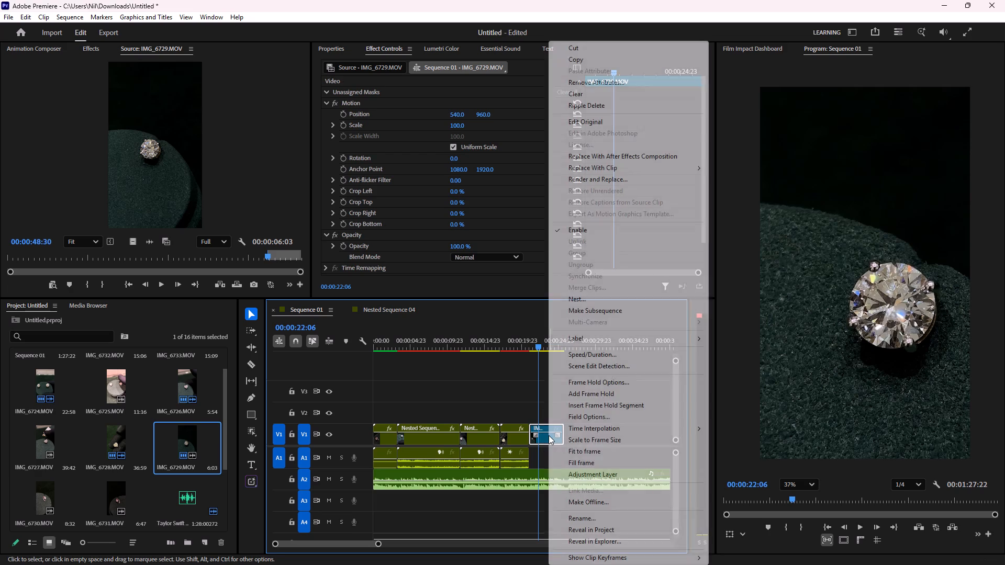
pyautogui.click(591, 352)
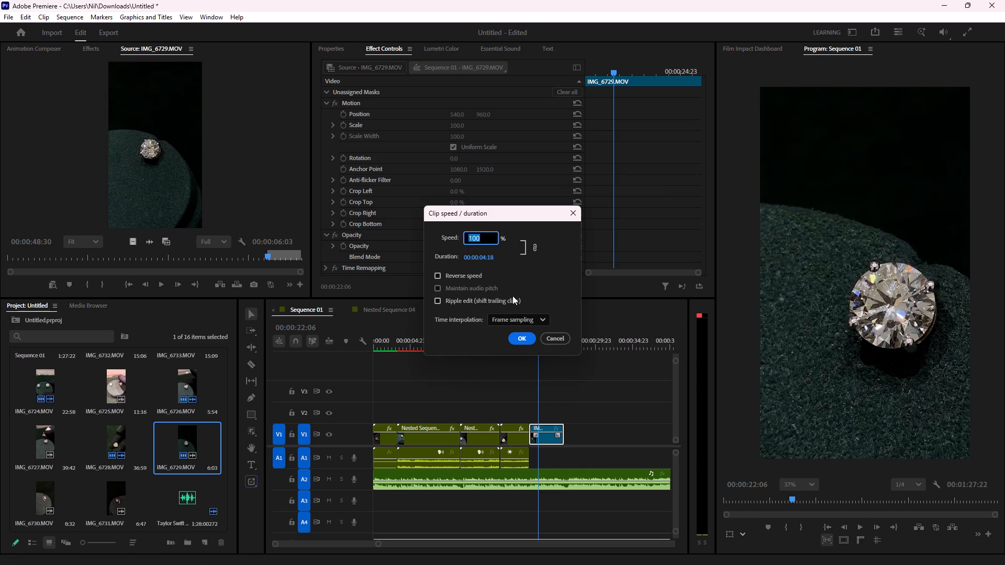
pyautogui.press('6')
pyautogui.press('0')
pyautogui.click(512, 318)
pyautogui.click(512, 361)
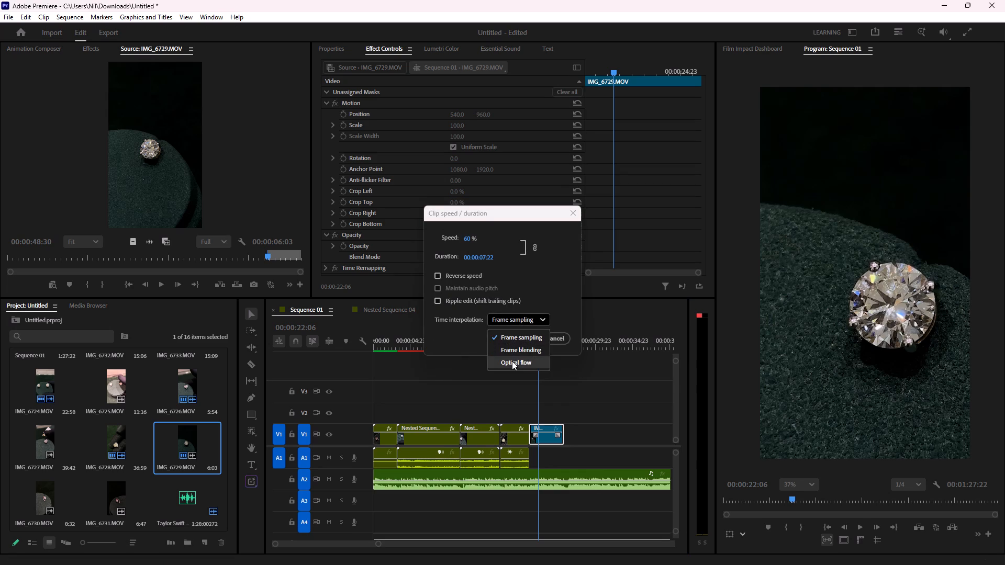
pyautogui.click(521, 342)
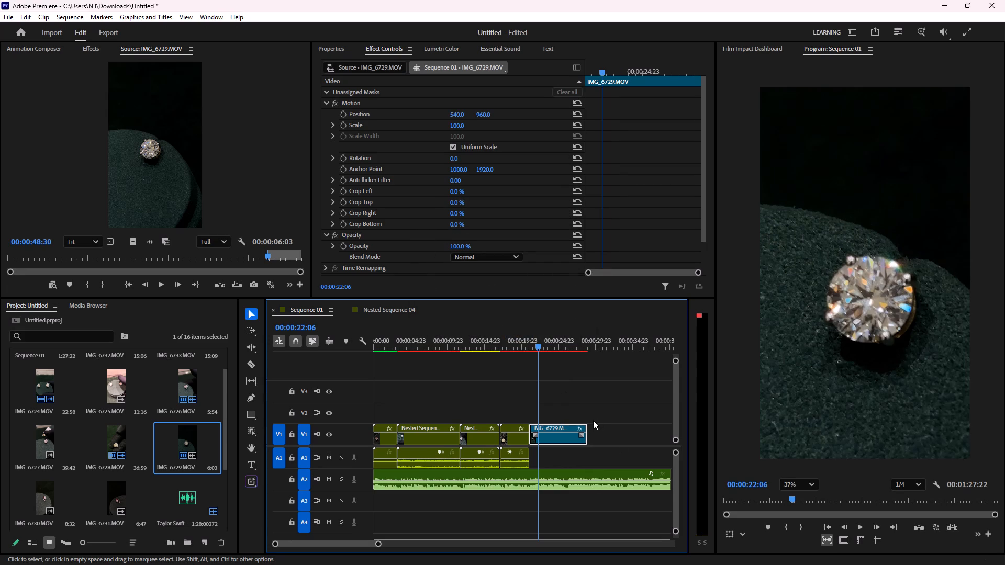
# Play the slowed IMG_6729.MOV clip against the music and trim its end to 00:00:25:23.
pyautogui.press('space')
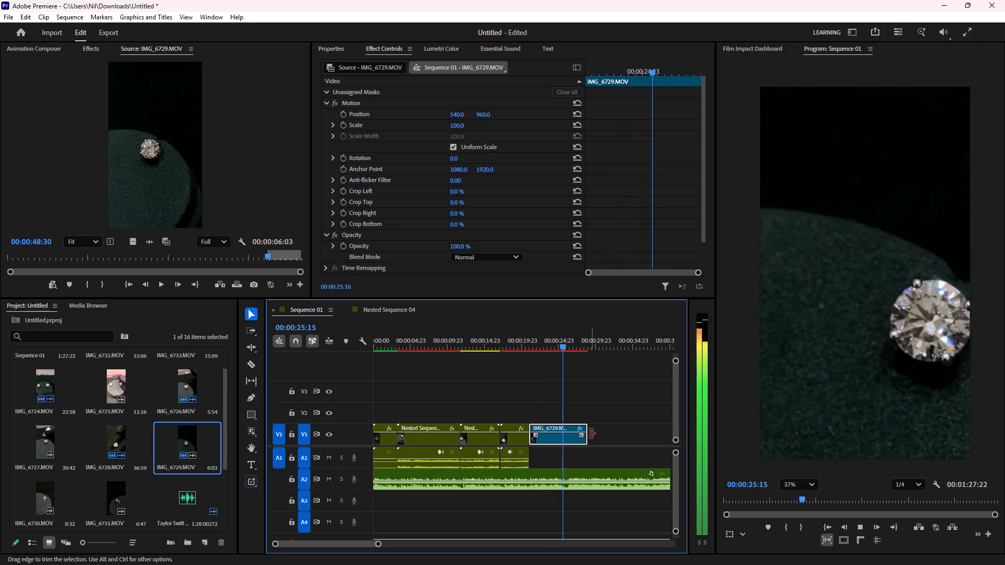
pyautogui.press('space')
pyautogui.moveTo(590, 434); pyautogui.dragTo(569, 432)
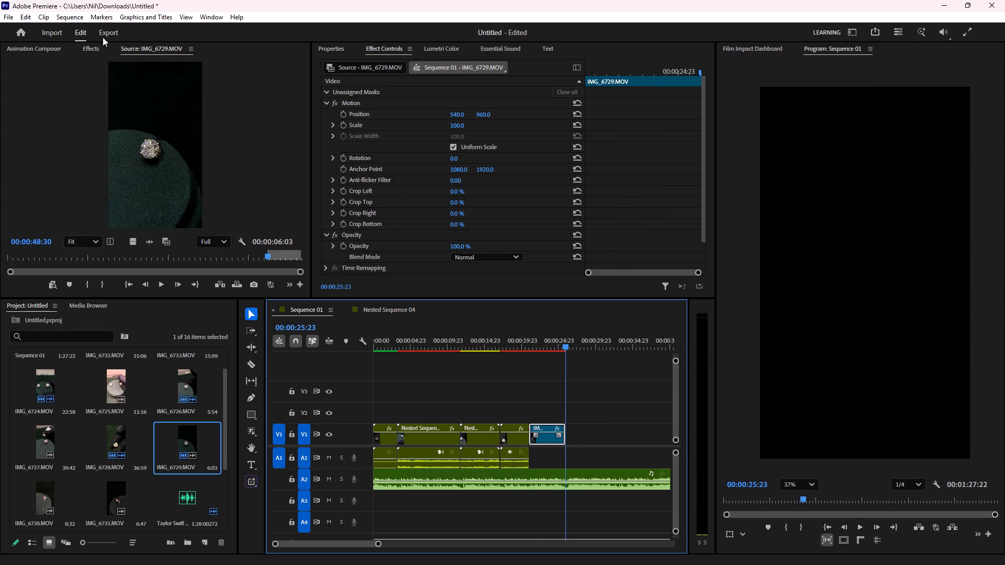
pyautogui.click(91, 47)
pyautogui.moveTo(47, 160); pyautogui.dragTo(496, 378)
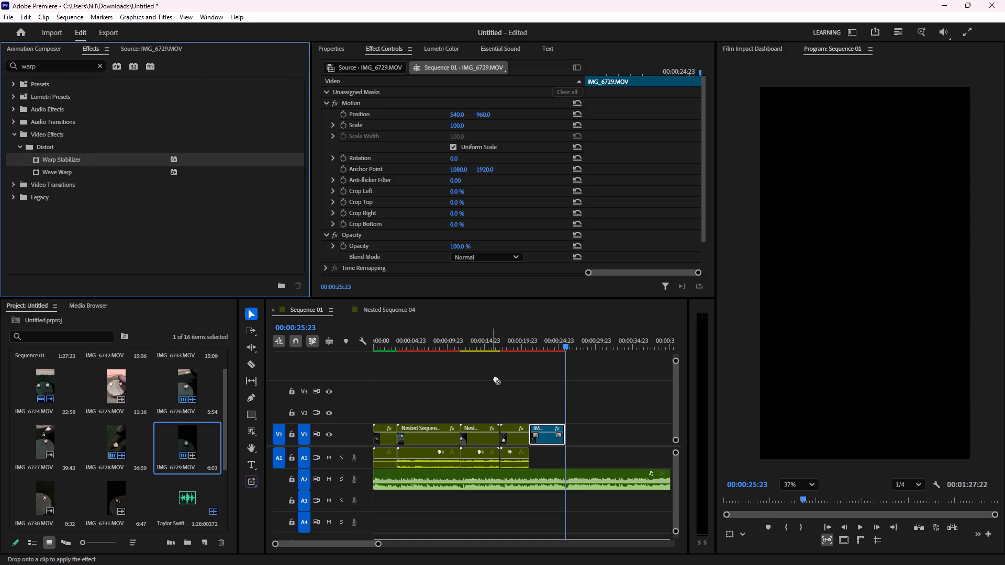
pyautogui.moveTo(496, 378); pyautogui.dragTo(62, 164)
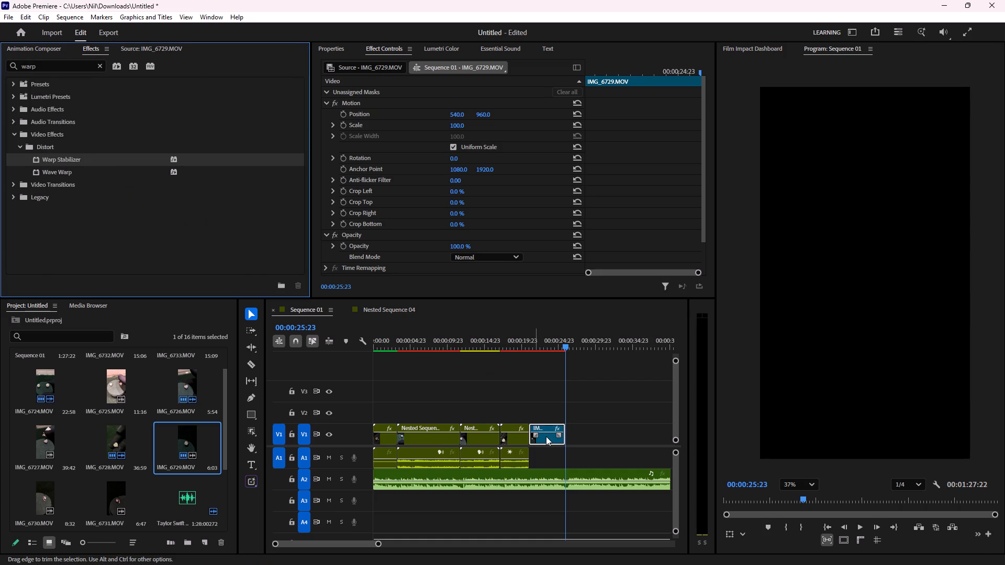
# Nest the slowed IMG_6729.MOV clip on V1, keeping the suggested sequence name.
pyautogui.rightClick(546, 436)
pyautogui.click(602, 302)
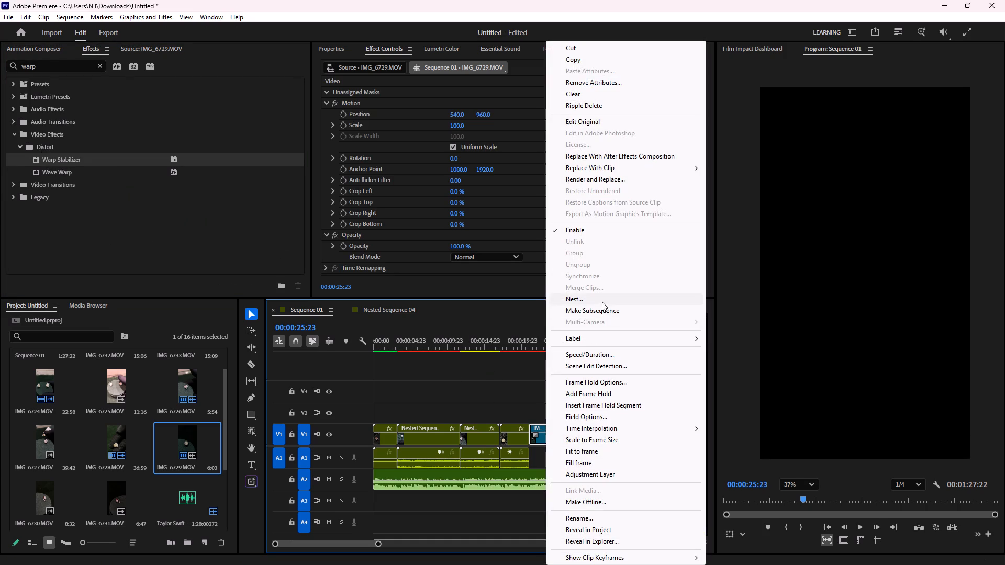
pyautogui.click(520, 296)
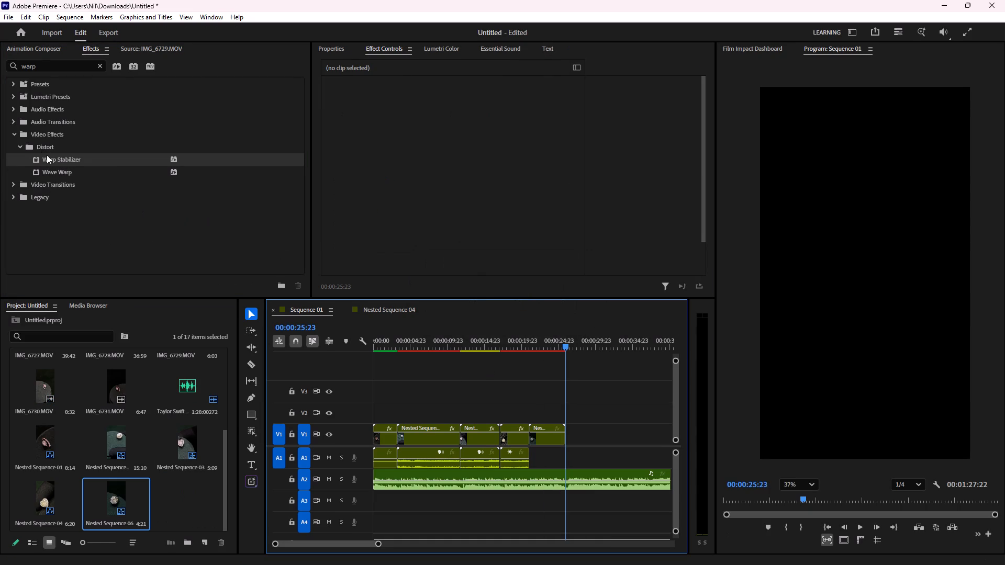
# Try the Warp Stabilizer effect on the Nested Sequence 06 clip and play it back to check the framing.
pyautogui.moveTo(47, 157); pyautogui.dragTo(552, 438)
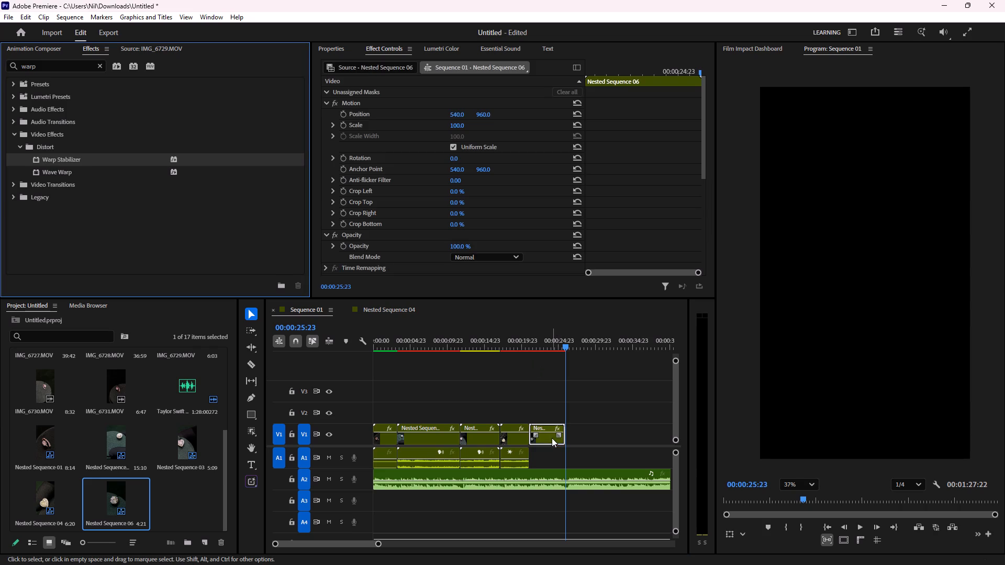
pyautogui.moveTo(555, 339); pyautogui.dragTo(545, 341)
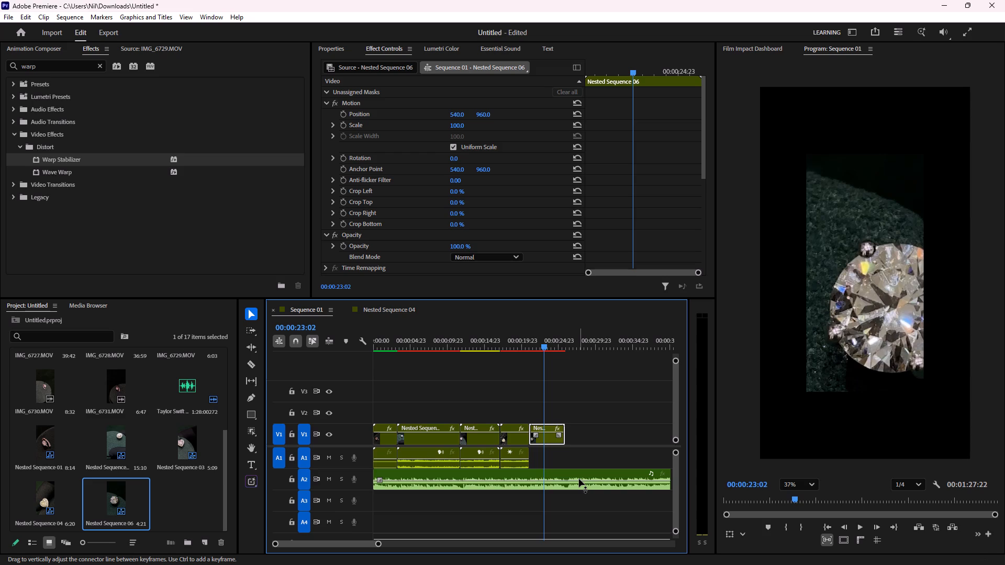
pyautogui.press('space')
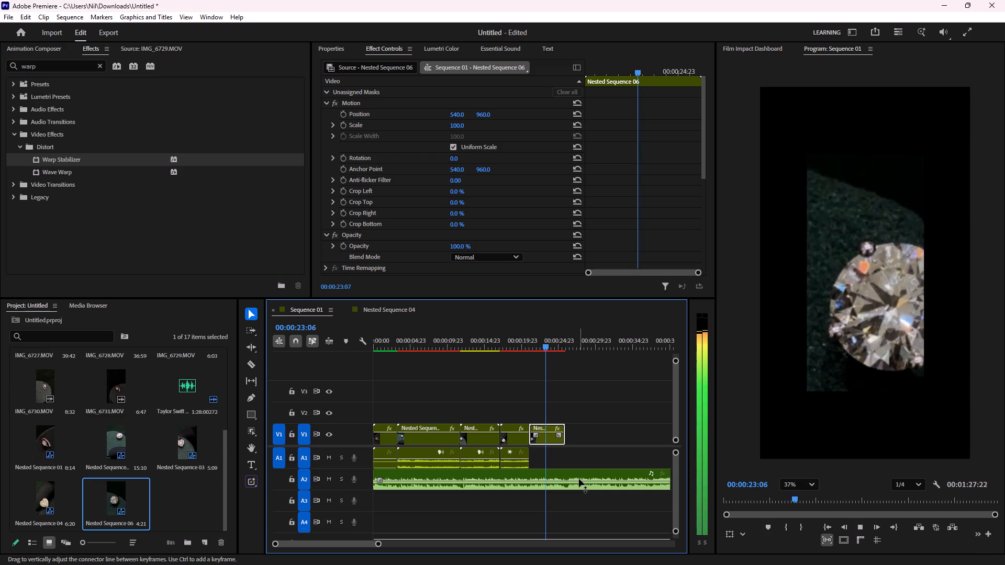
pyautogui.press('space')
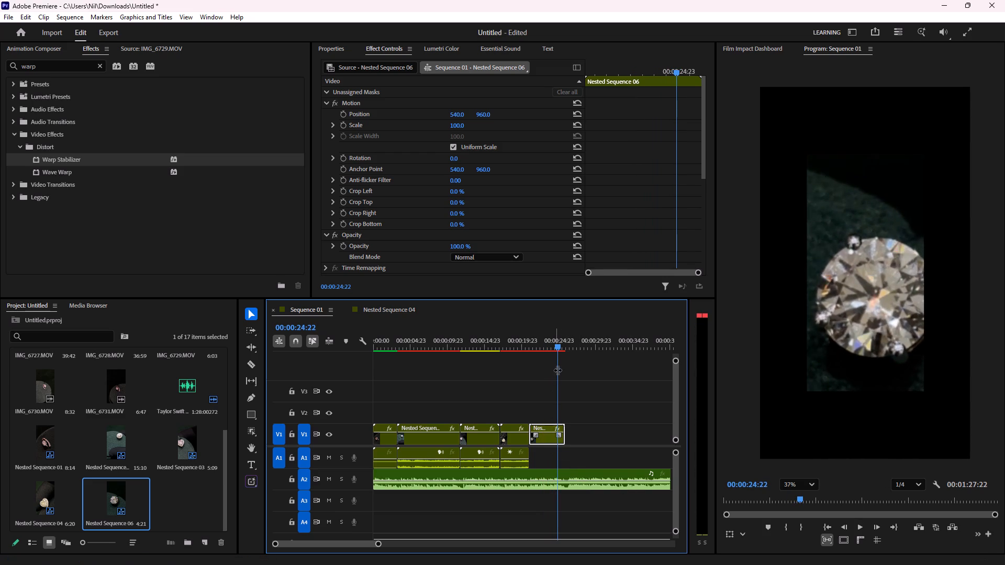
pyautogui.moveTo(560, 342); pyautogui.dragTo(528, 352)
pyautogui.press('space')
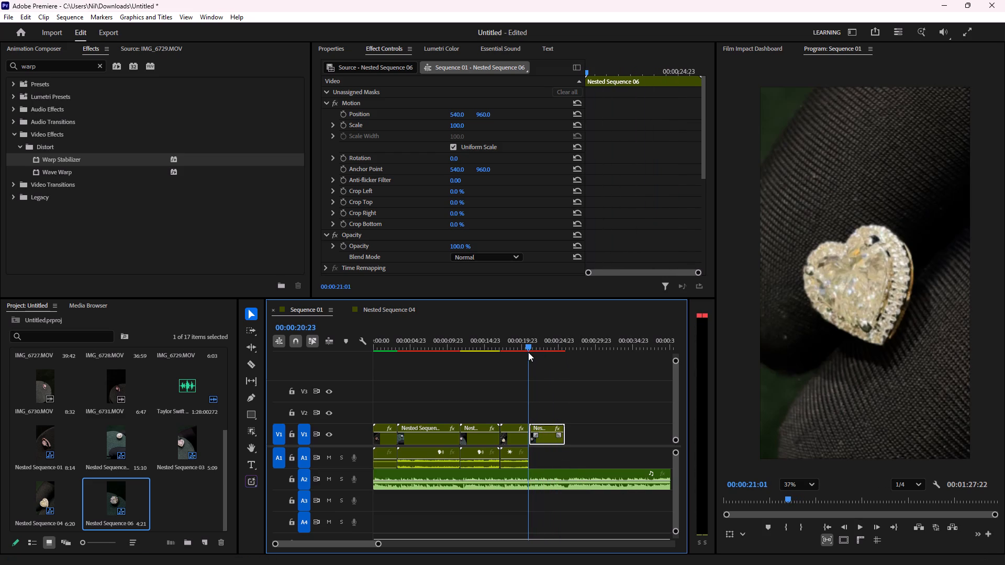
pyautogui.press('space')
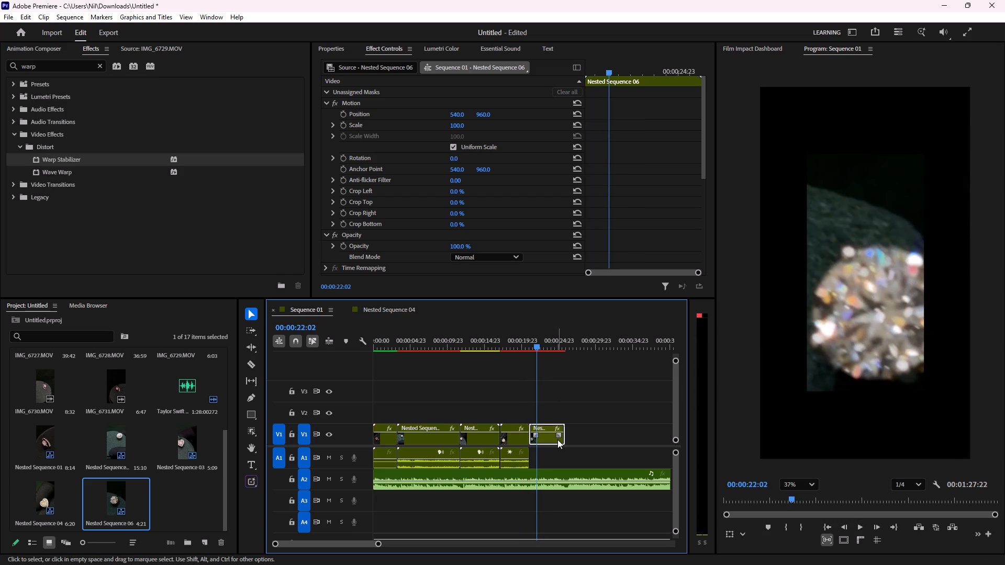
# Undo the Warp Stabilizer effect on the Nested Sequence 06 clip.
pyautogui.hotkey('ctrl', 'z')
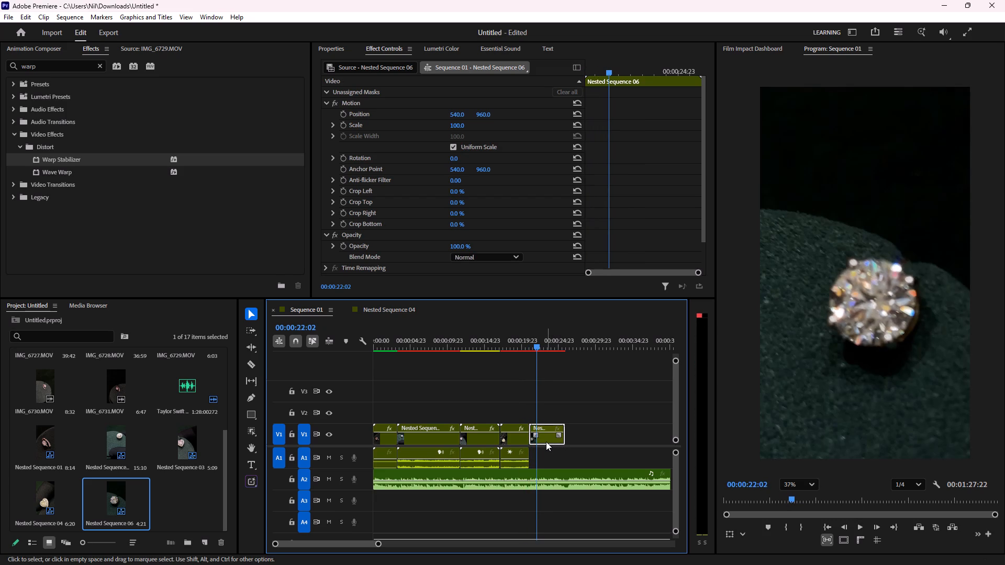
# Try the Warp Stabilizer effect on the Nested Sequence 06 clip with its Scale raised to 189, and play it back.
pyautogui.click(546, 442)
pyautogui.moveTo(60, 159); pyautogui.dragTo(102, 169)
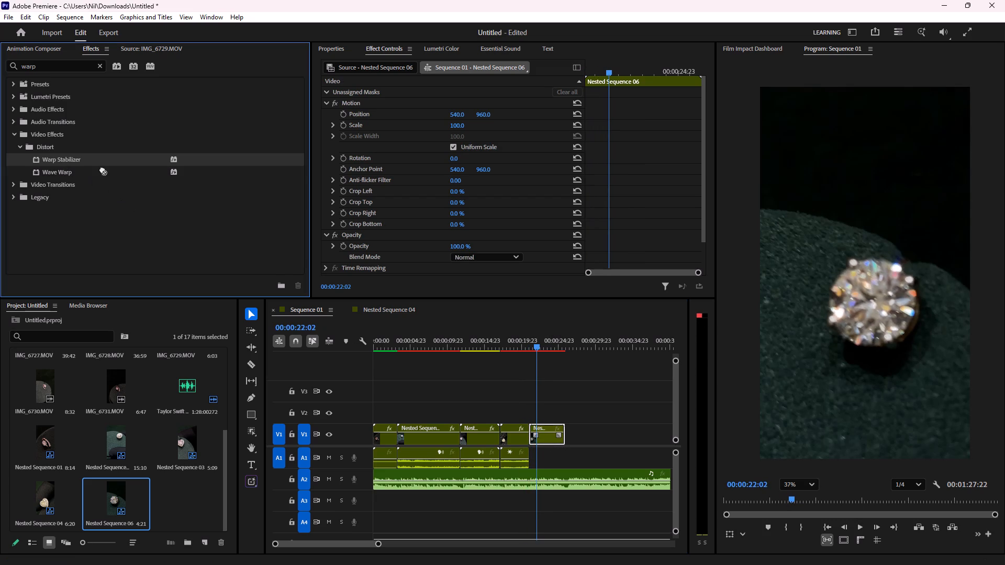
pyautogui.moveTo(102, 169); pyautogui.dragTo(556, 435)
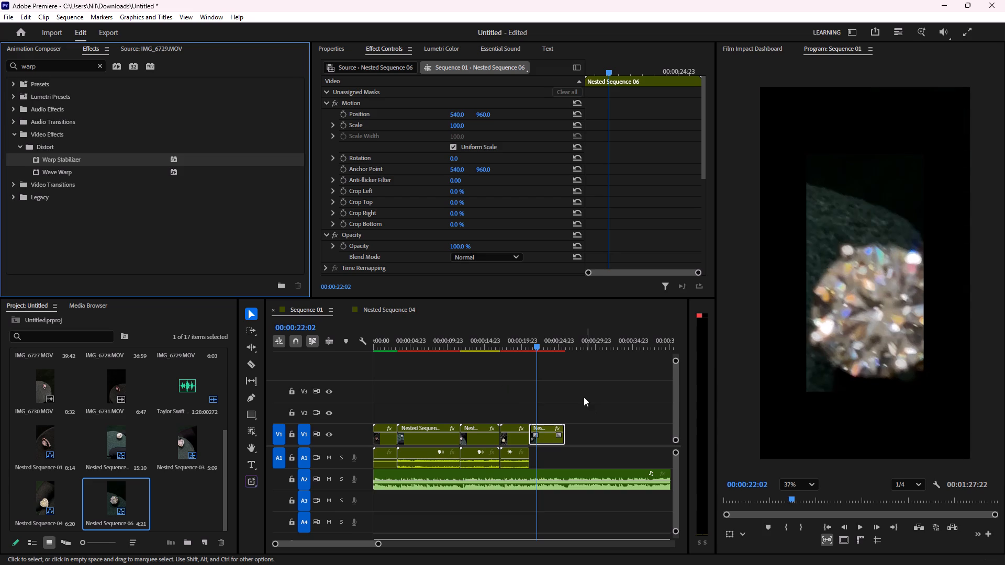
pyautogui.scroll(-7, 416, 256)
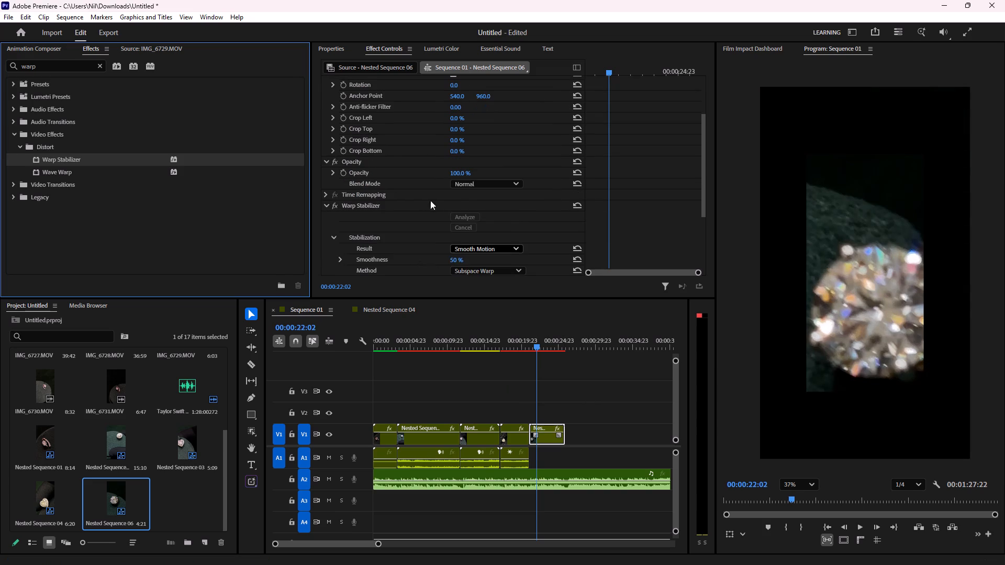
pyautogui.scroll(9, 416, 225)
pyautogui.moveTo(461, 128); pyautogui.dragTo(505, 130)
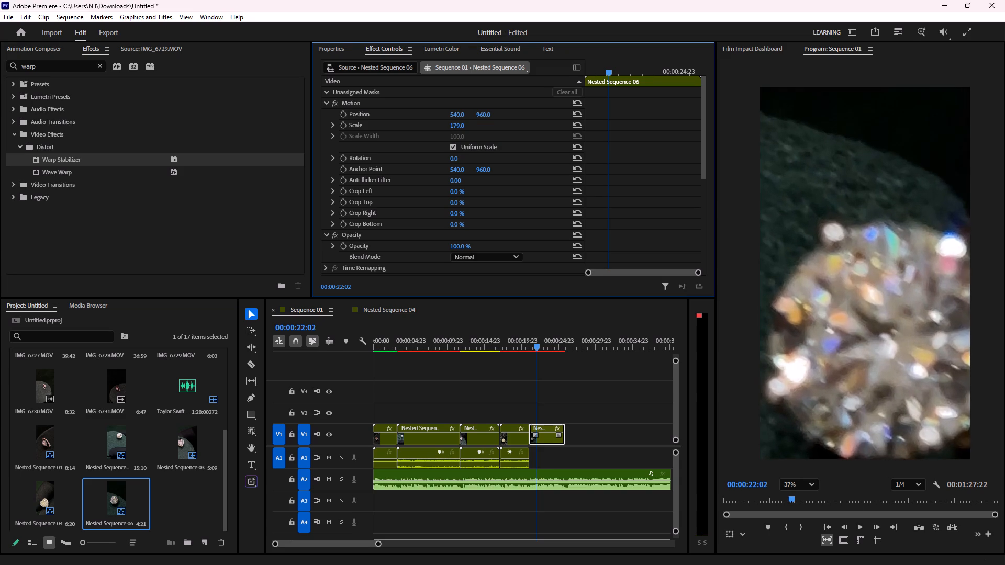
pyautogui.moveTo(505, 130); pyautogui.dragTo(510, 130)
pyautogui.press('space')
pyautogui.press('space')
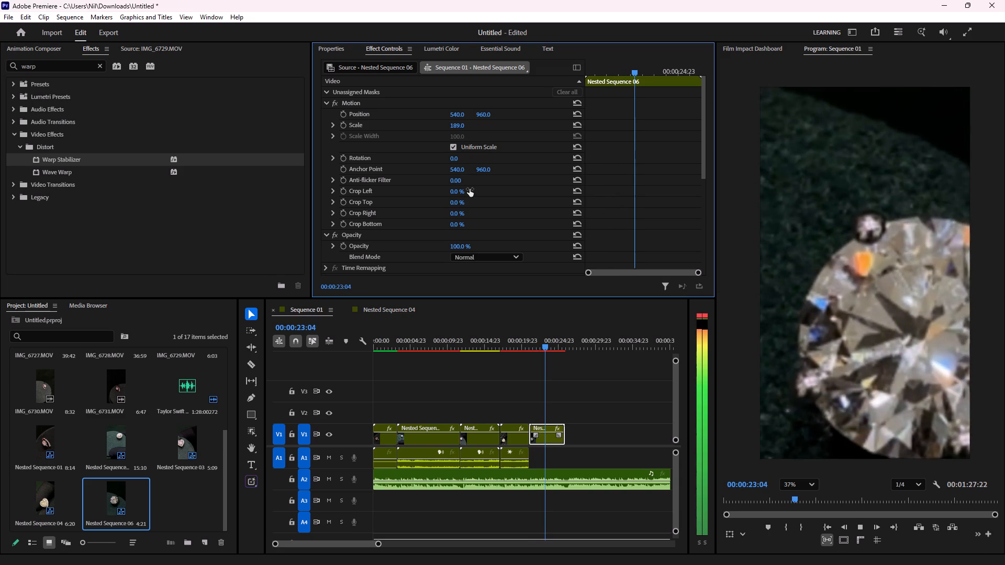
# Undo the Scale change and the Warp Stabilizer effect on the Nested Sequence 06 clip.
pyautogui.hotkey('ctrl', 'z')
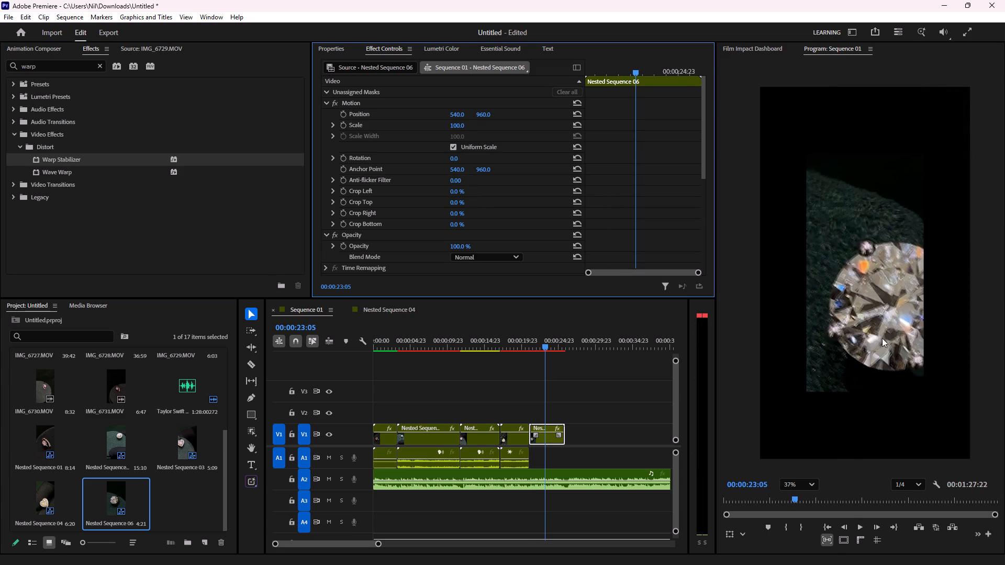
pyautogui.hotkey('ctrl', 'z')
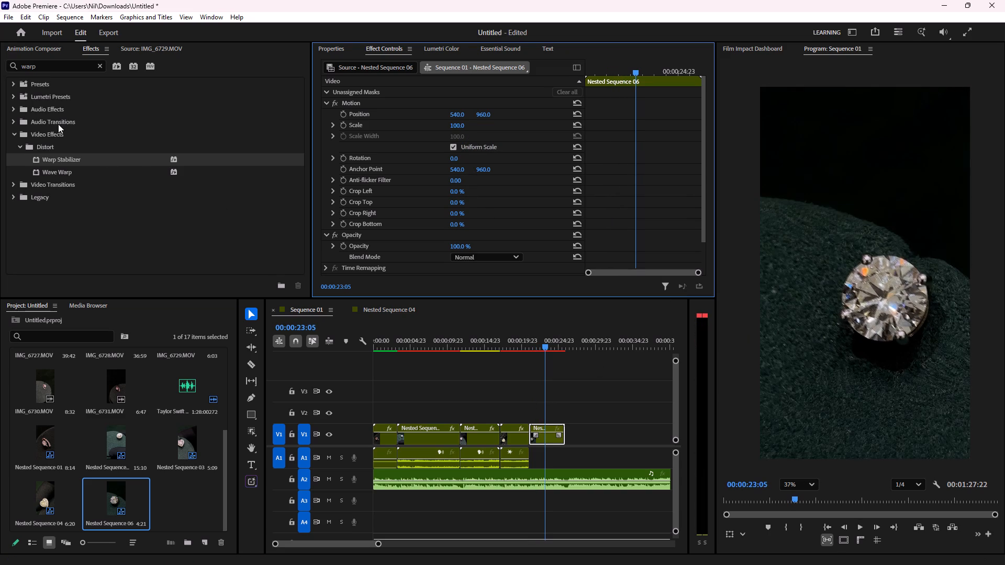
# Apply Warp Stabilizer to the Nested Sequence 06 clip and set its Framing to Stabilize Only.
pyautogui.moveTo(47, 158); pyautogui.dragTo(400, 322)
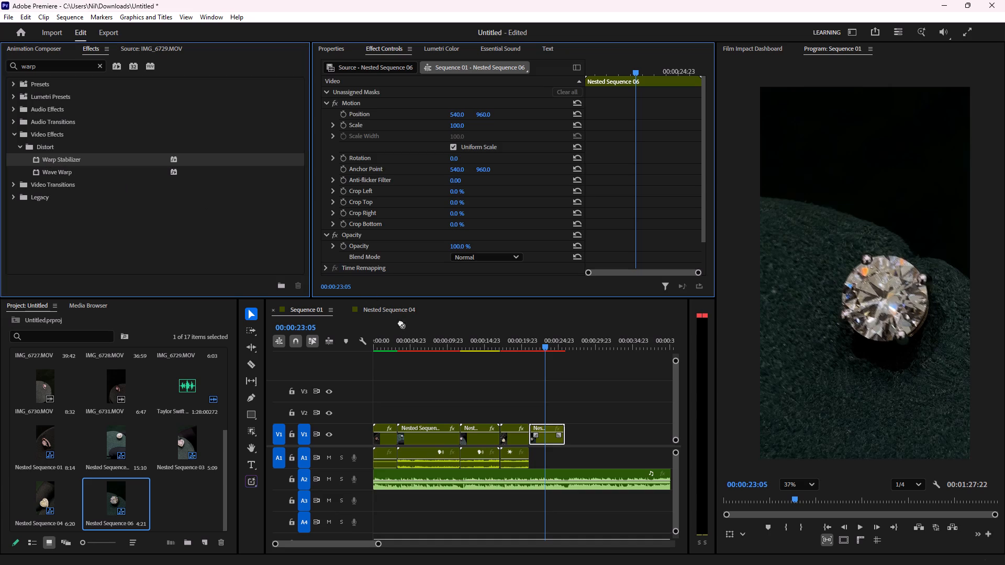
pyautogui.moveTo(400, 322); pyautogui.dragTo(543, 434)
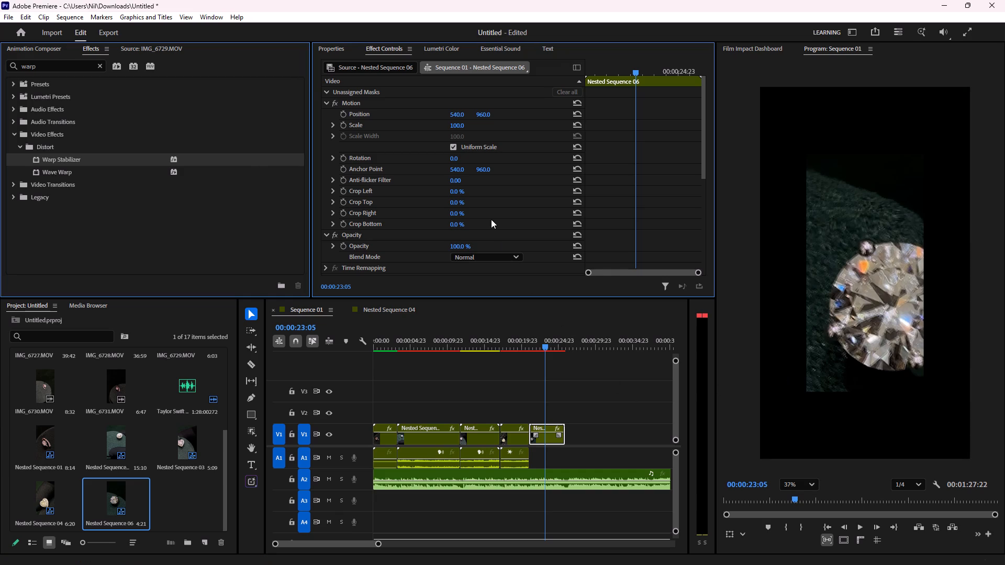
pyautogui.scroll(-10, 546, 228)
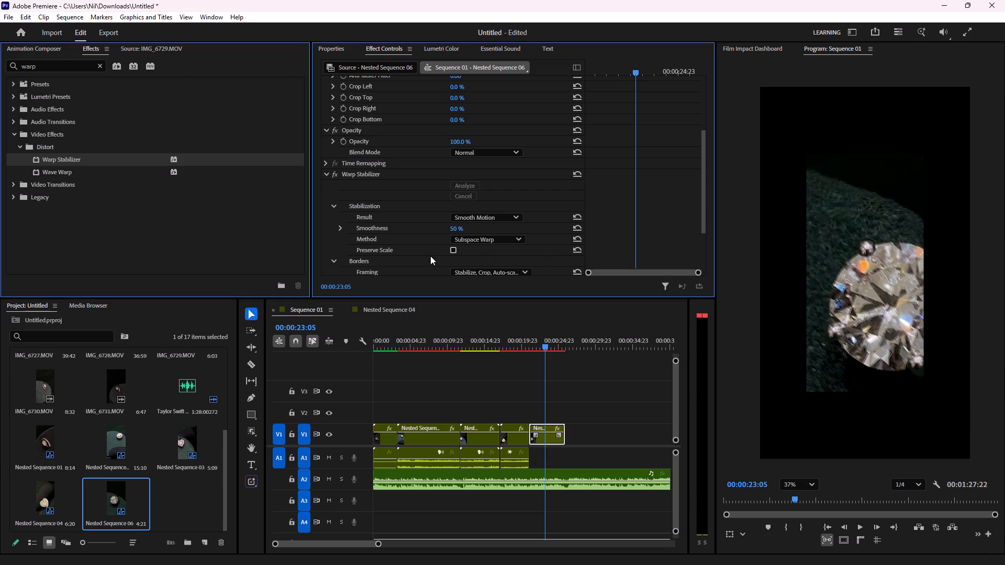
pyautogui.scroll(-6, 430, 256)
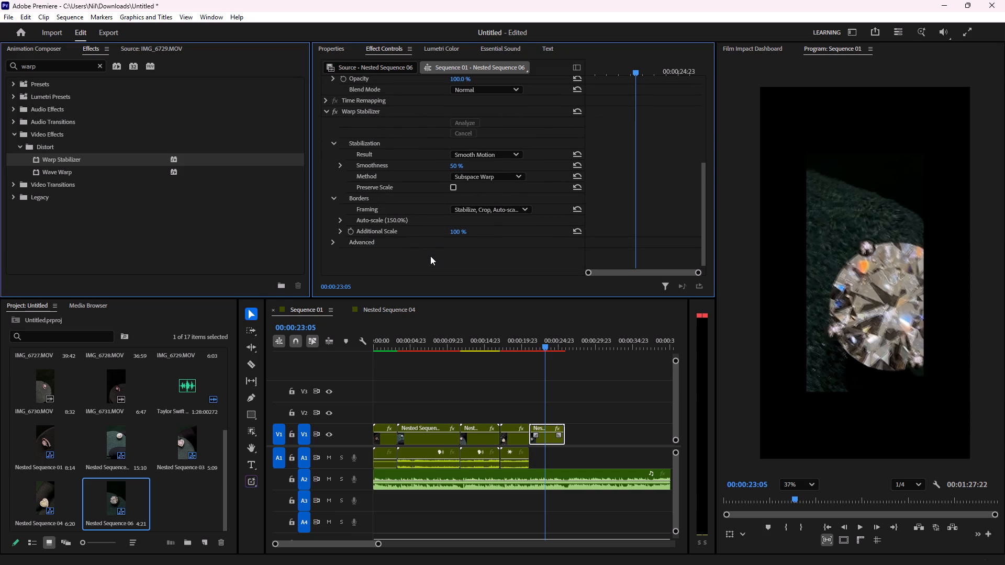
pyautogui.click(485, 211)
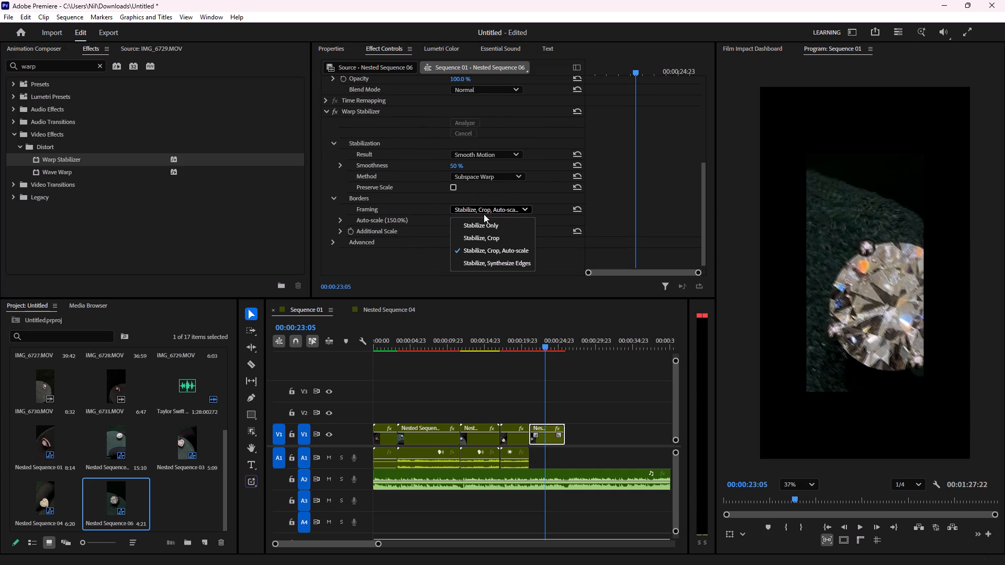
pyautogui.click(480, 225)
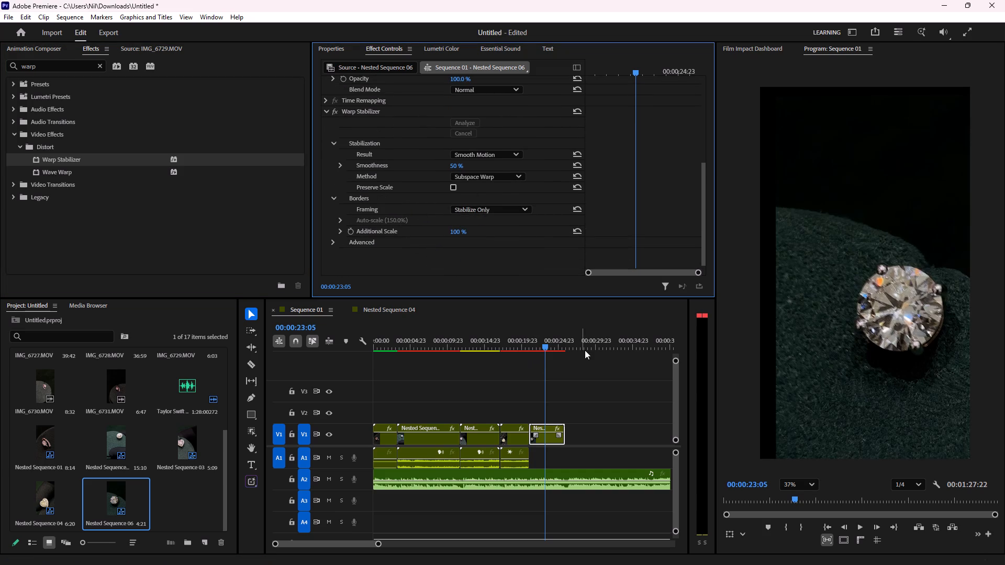
# Reframe the Nested Sequence 06 clip with a horizontal Position of 506 and a Scale of 113.
pyautogui.scroll(13, 384, 150)
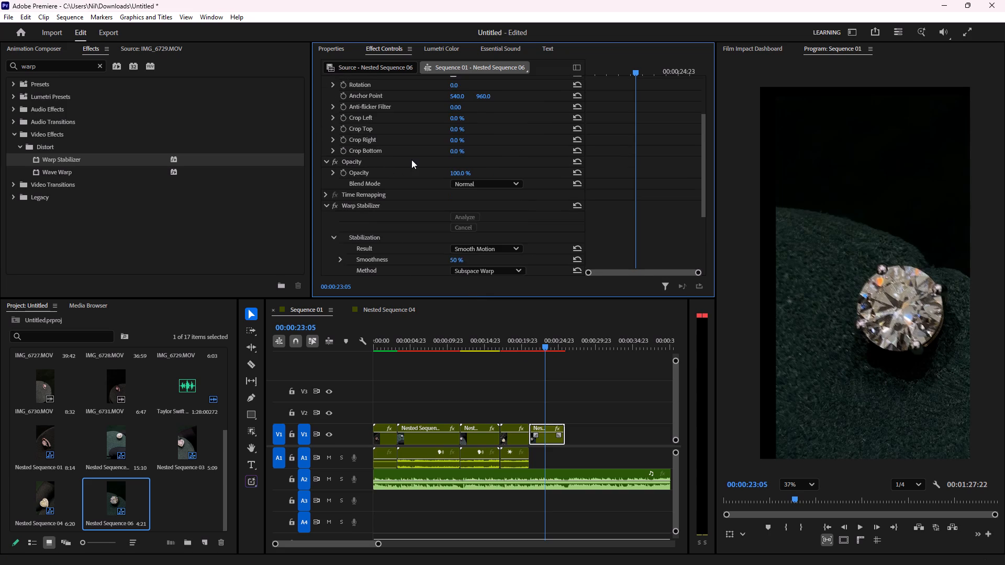
pyautogui.scroll(1, 411, 160)
pyautogui.moveTo(457, 93); pyautogui.dragTo(420, 98)
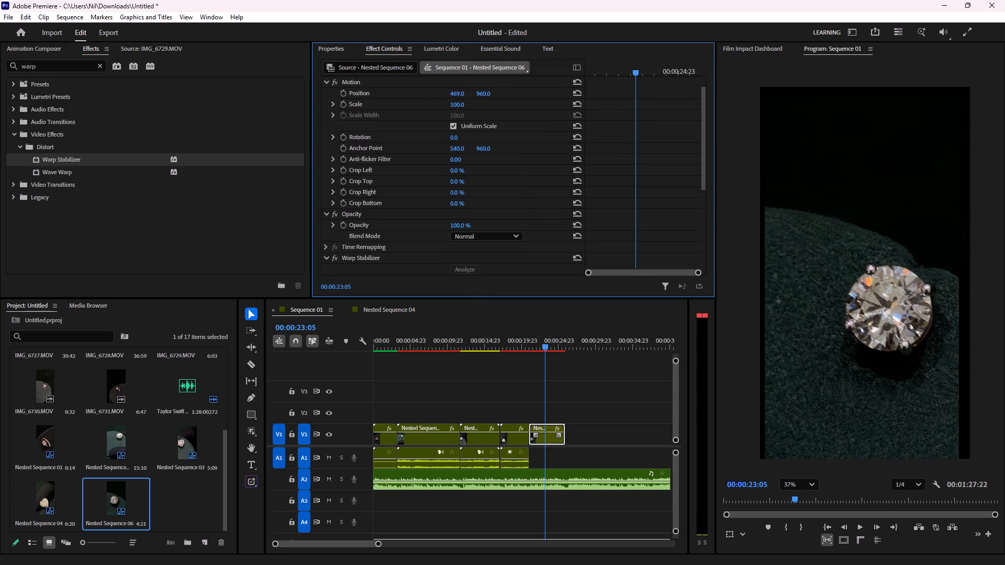
pyautogui.moveTo(420, 98); pyautogui.dragTo(440, 92)
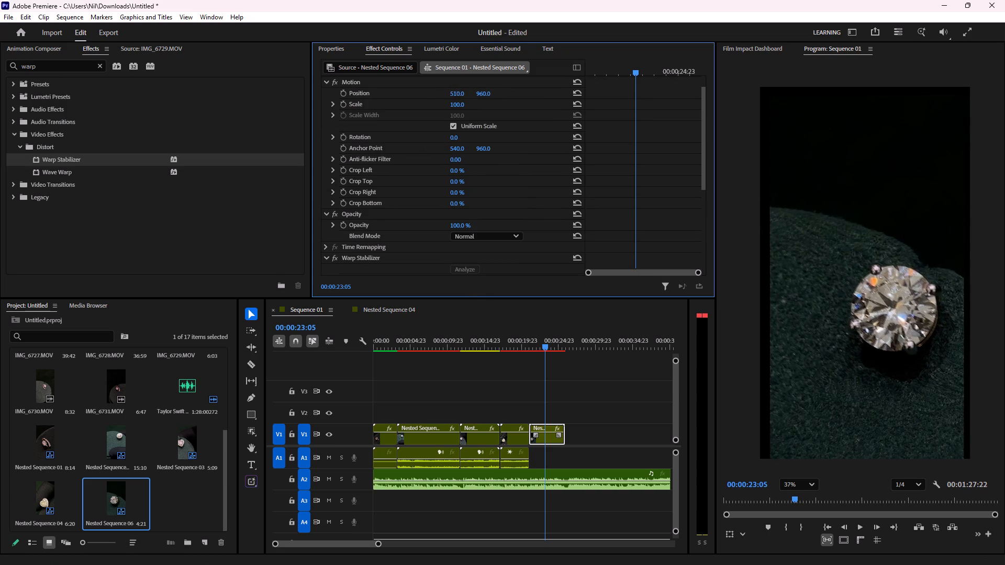
pyautogui.moveTo(440, 92); pyautogui.dragTo(440, 94)
pyautogui.moveTo(461, 105); pyautogui.dragTo(467, 103)
# Play the reframed Nested Sequence 06 clip through from its start to check the stabilized motion and edges.
pyautogui.press('space')
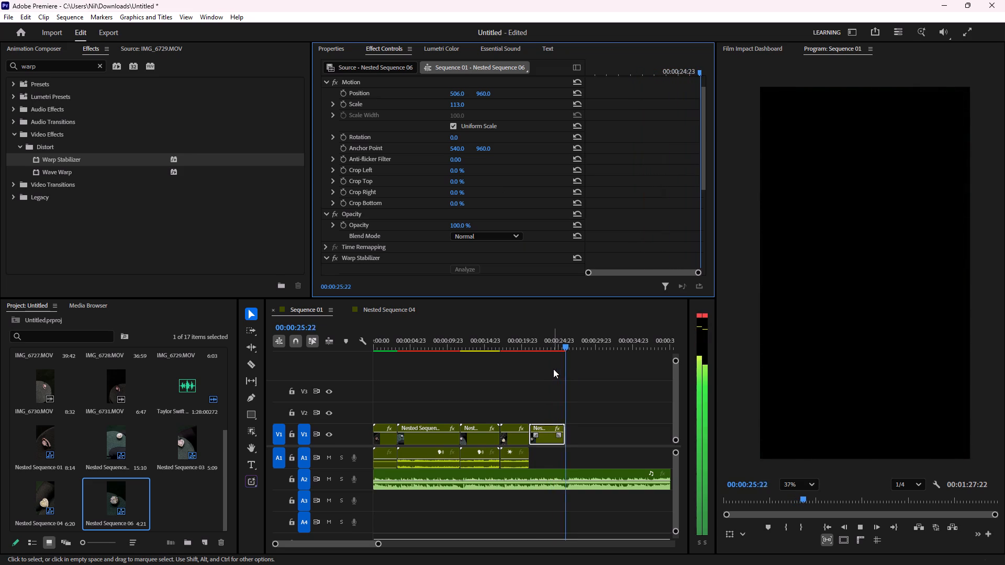
pyautogui.press('space')
pyautogui.moveTo(556, 345); pyautogui.dragTo(531, 349)
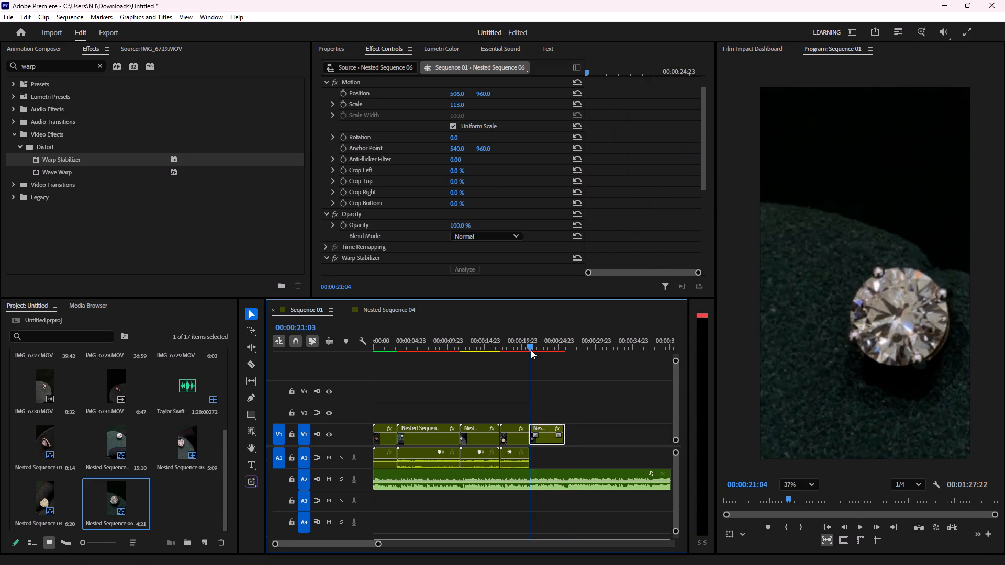
pyautogui.moveTo(531, 349); pyautogui.dragTo(530, 349)
pyautogui.press('space')
pyautogui.press('space')
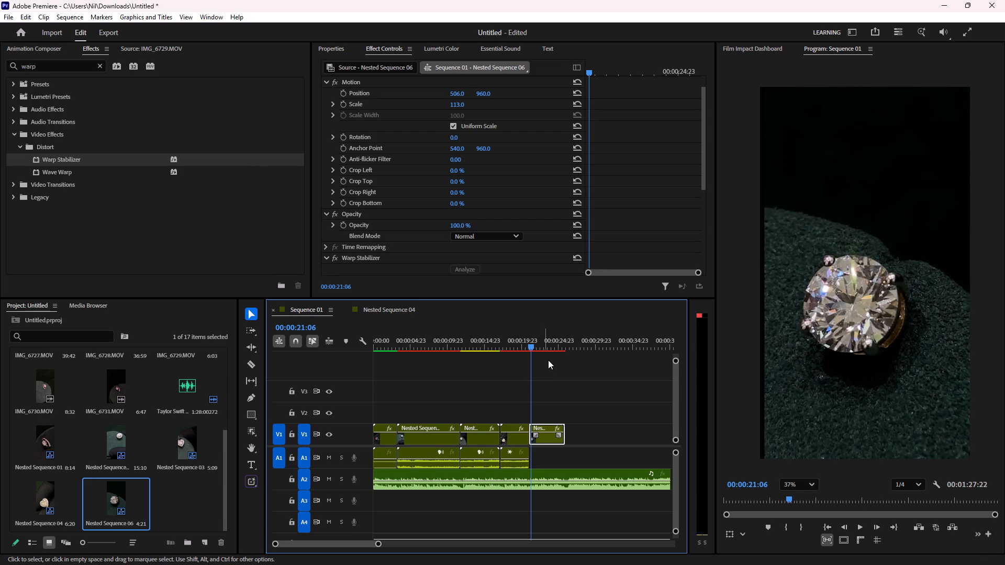
pyautogui.press('space')
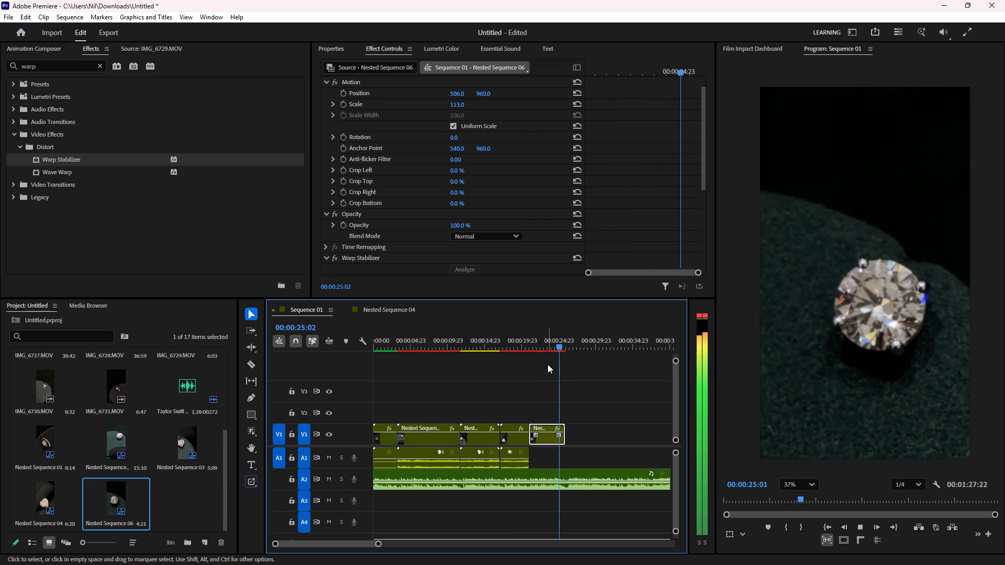
pyautogui.press('space')
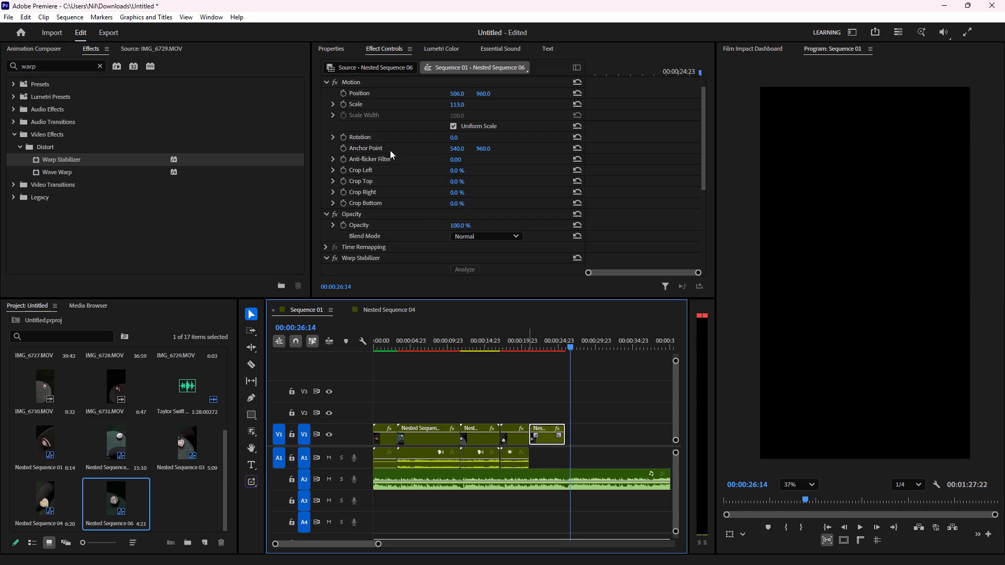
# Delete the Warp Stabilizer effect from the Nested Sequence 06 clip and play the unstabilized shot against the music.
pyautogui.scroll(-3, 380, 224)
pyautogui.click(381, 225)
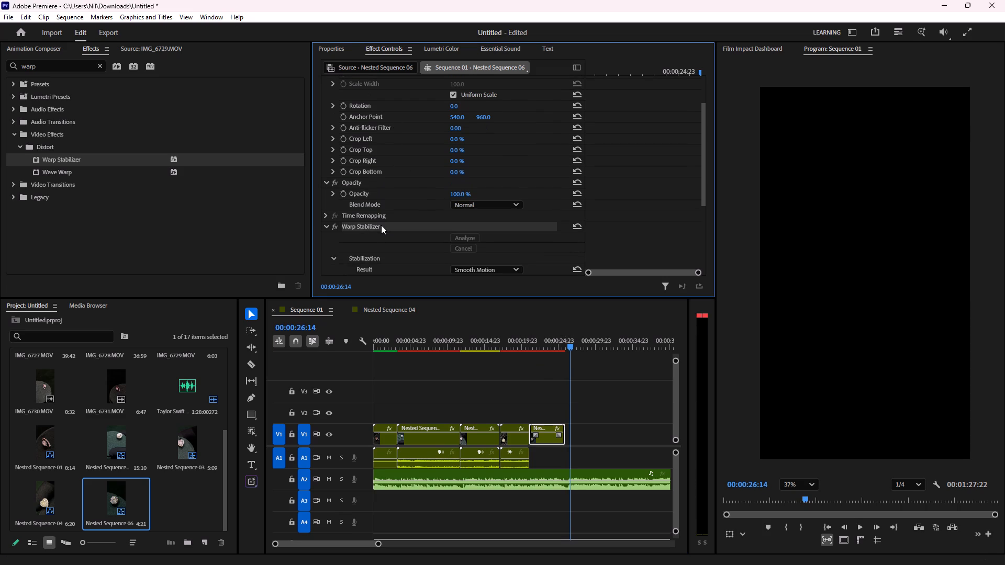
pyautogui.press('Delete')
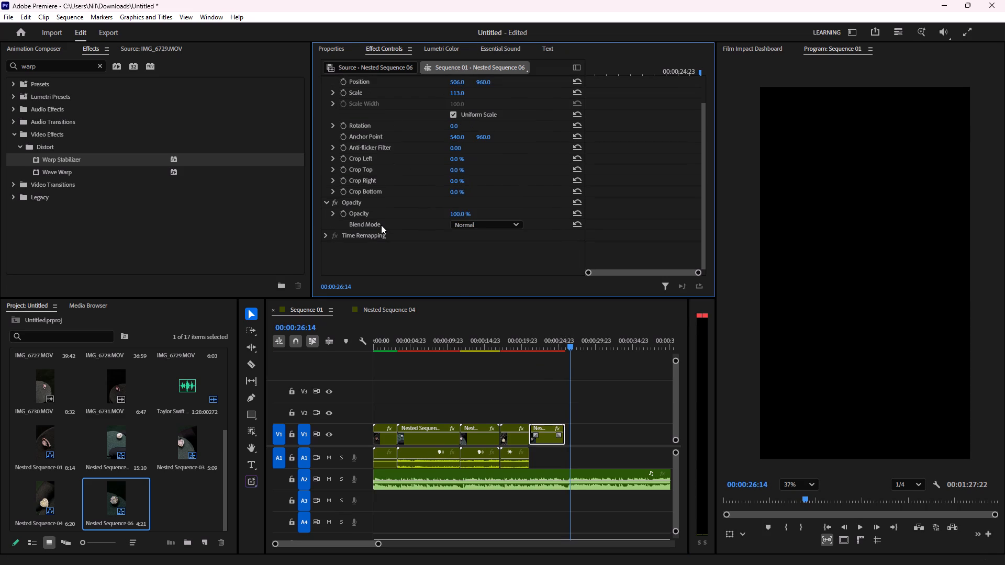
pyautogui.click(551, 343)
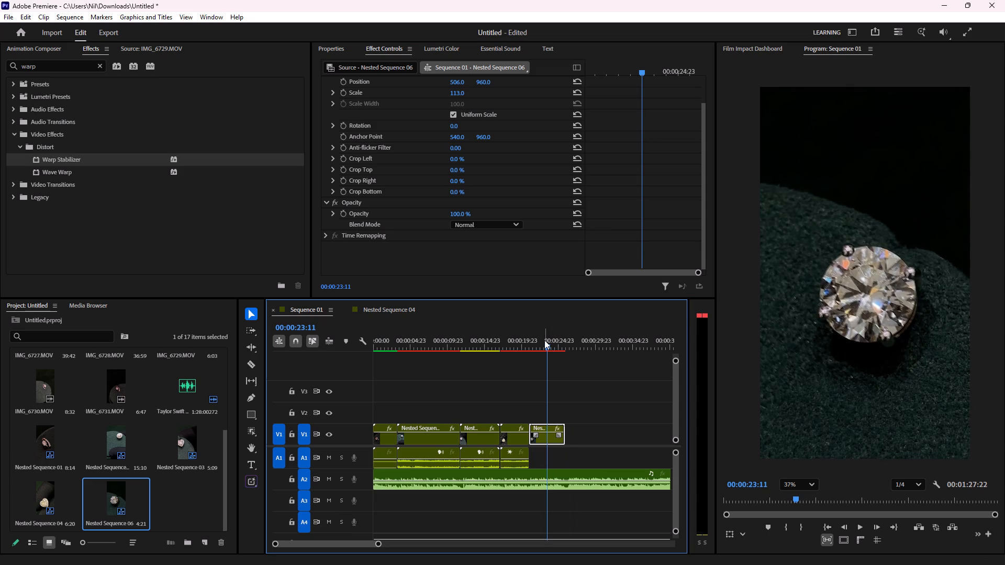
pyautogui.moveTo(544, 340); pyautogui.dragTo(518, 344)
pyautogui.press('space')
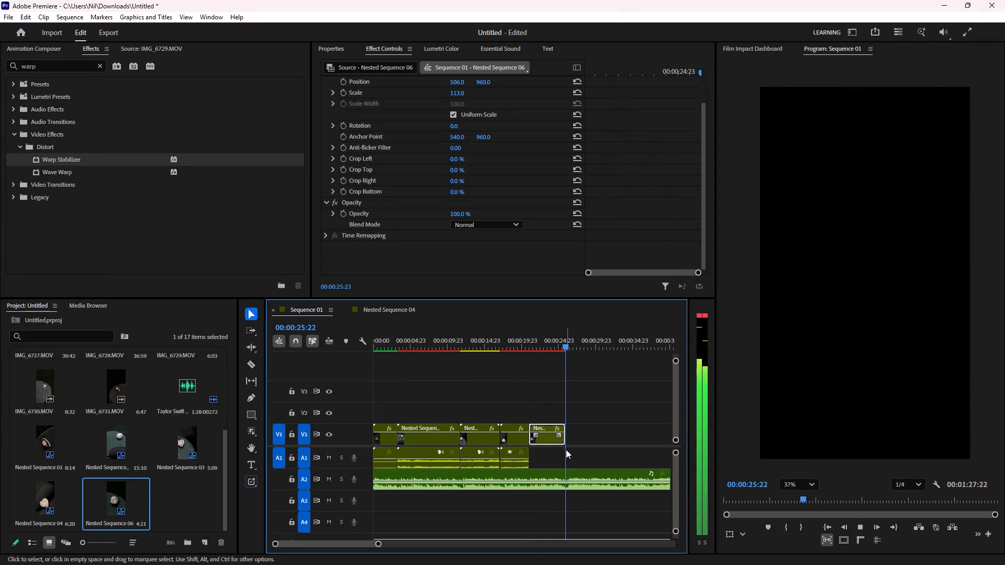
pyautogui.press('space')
# Import the IMG_6736 video from the KANIRA 28.09.2026 SHOOT folder in File Explorer into the Premiere project.
pyautogui.scroll(2, 147, 472)
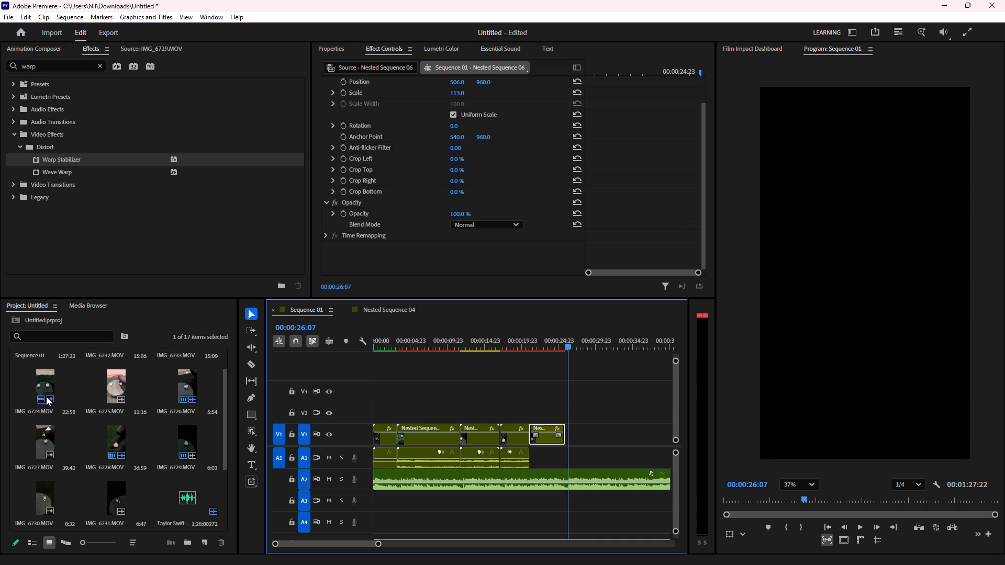
pyautogui.click(493, 552)
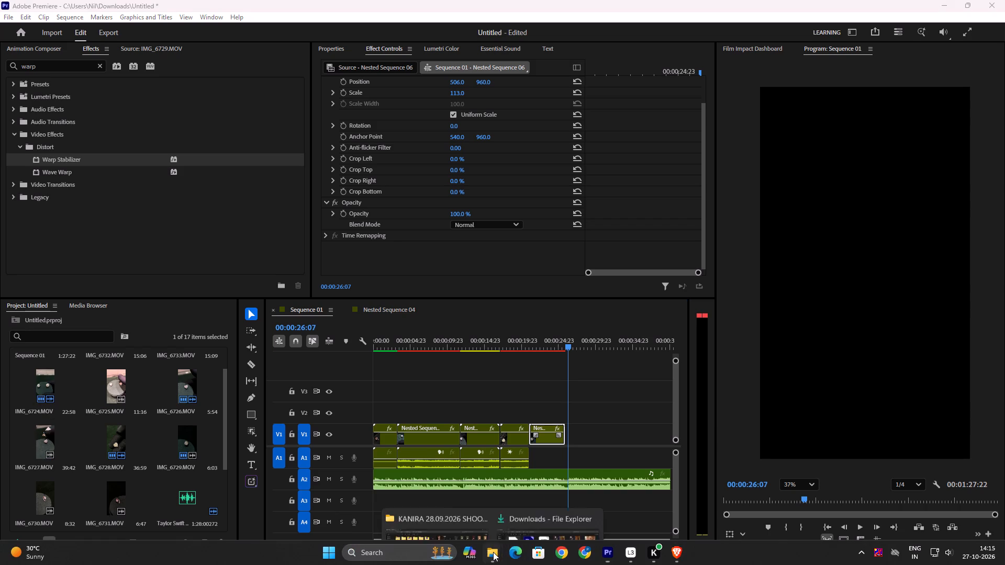
pyautogui.click(441, 488)
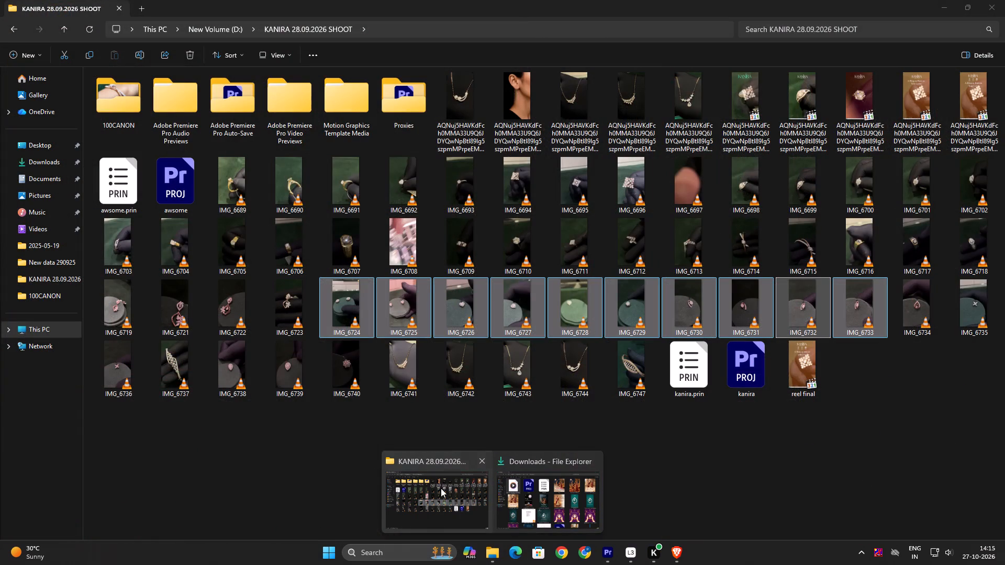
pyautogui.moveTo(115, 374); pyautogui.dragTo(716, 564)
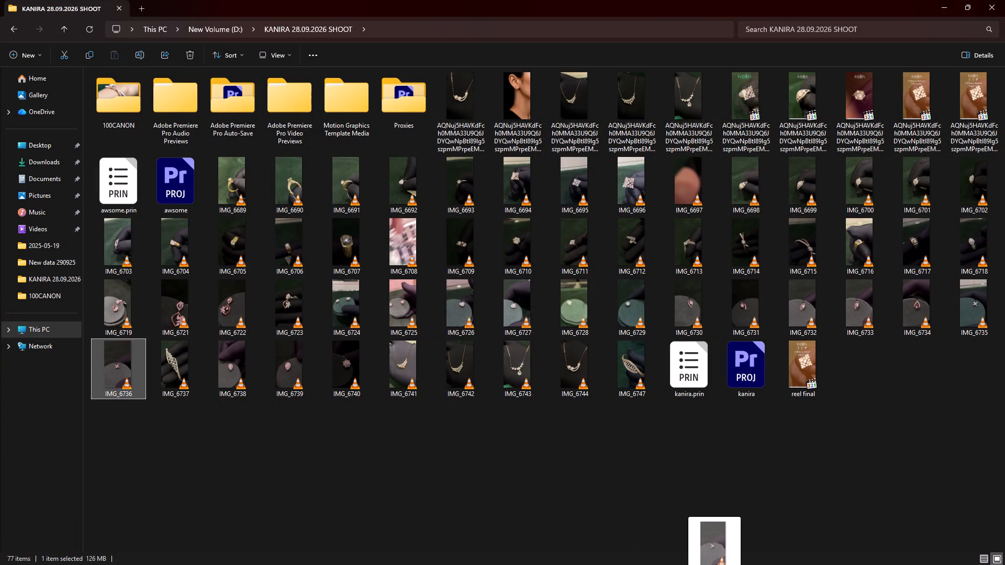
pyautogui.moveTo(716, 564); pyautogui.dragTo(608, 560)
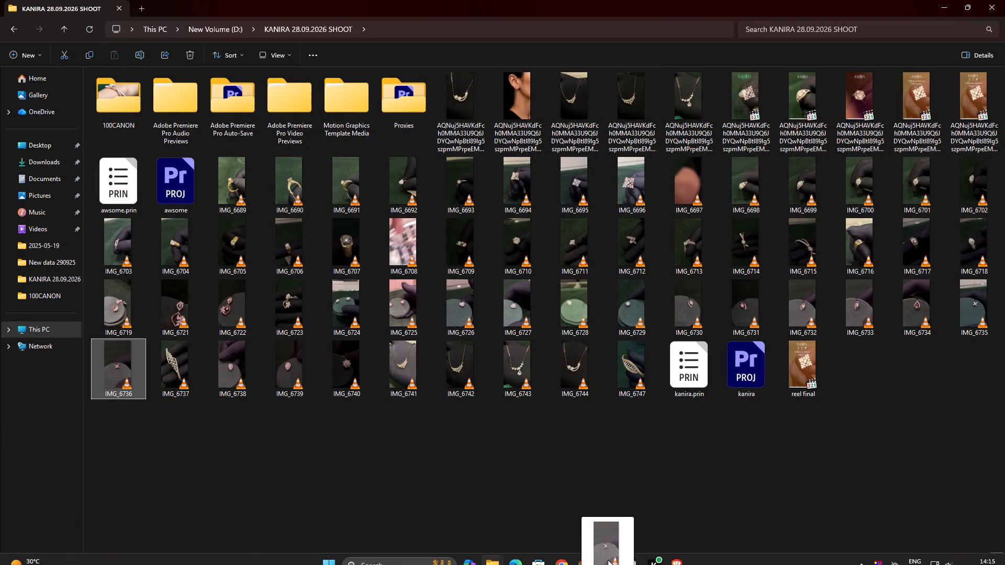
pyautogui.moveTo(608, 560); pyautogui.dragTo(165, 503)
# Place IMG_6736.MOV on V1 directly after the Nested Sequence 06 clip.
pyautogui.moveTo(177, 499); pyautogui.dragTo(594, 433)
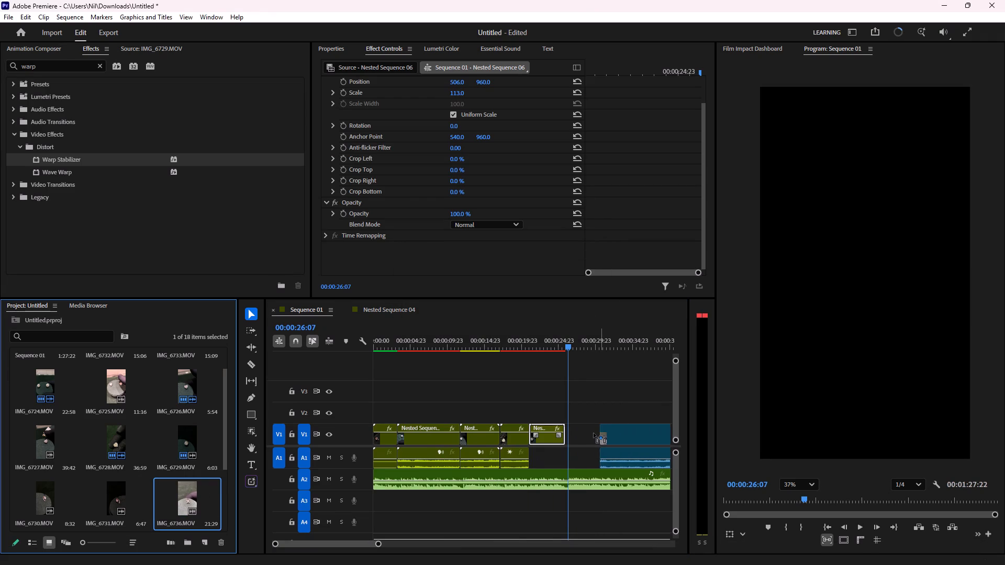
pyautogui.moveTo(594, 433); pyautogui.dragTo(567, 434)
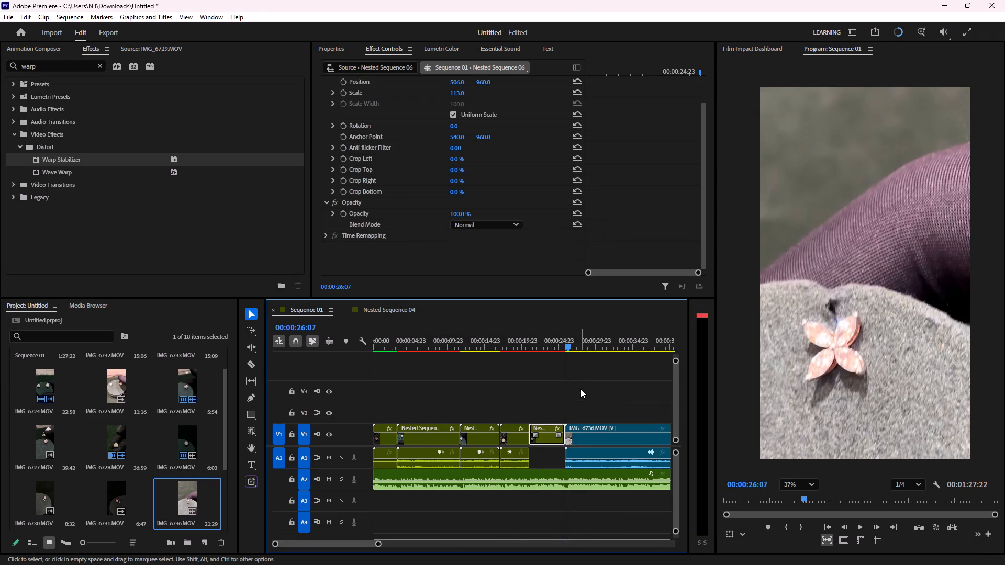
# Play and scrub through the IMG_6736.MOV clip on V1 to find the steadiest usable portion of the flower earring shot.
pyautogui.press('space')
pyautogui.scroll(-5, 586, 445)
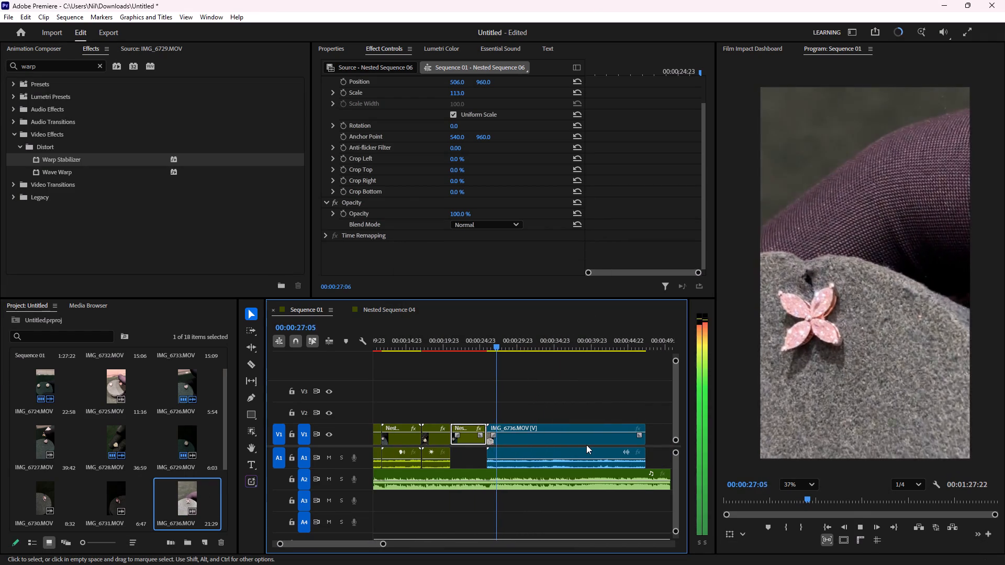
pyautogui.press('space')
pyautogui.moveTo(497, 340); pyautogui.dragTo(516, 346)
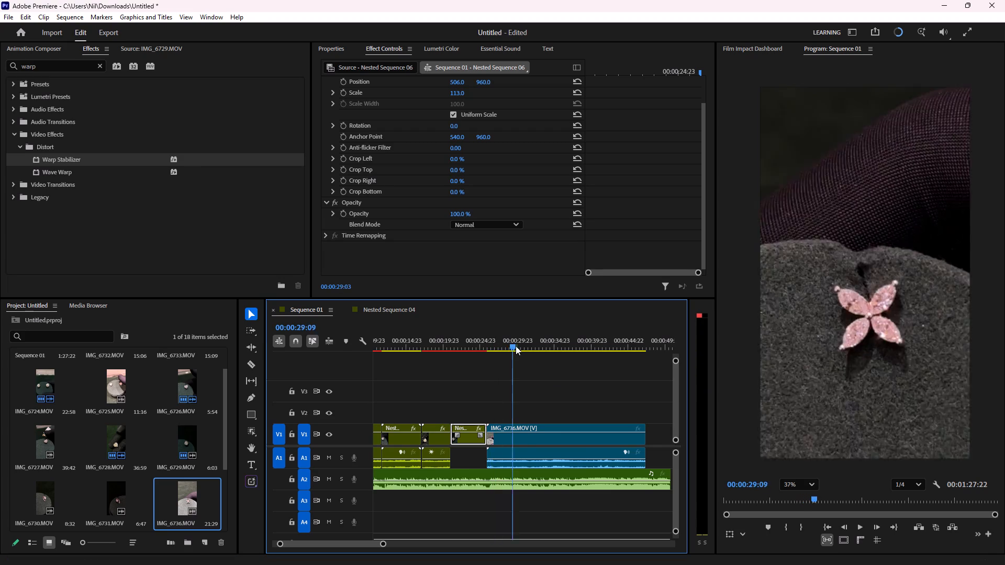
pyautogui.moveTo(516, 346); pyautogui.dragTo(630, 361)
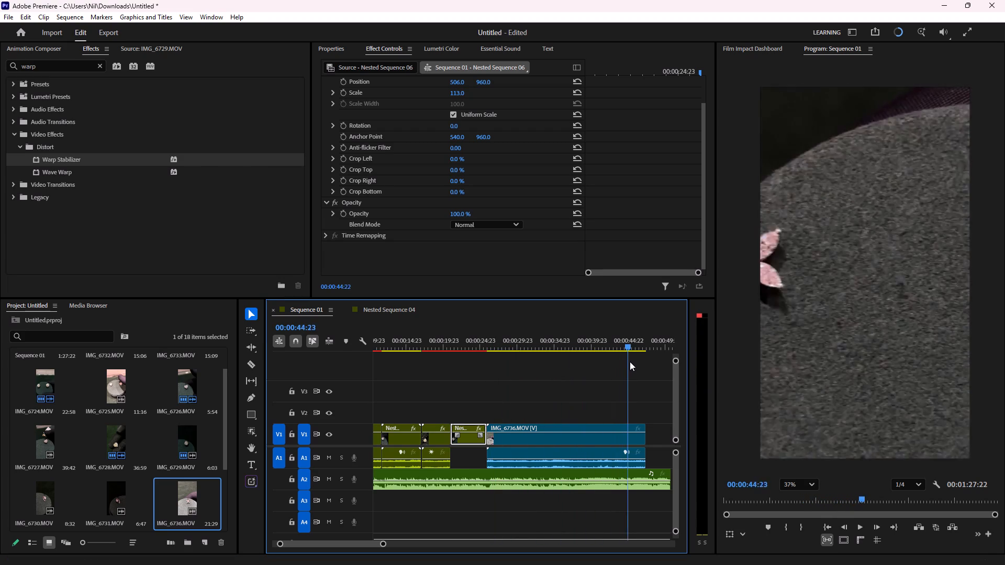
pyautogui.moveTo(630, 361); pyautogui.dragTo(565, 353)
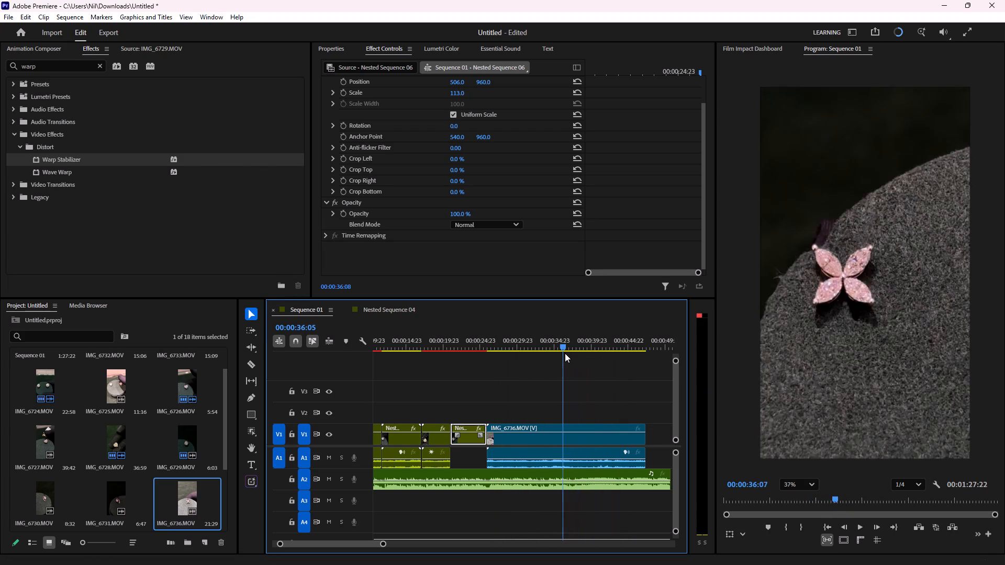
pyautogui.moveTo(565, 353); pyautogui.dragTo(595, 358)
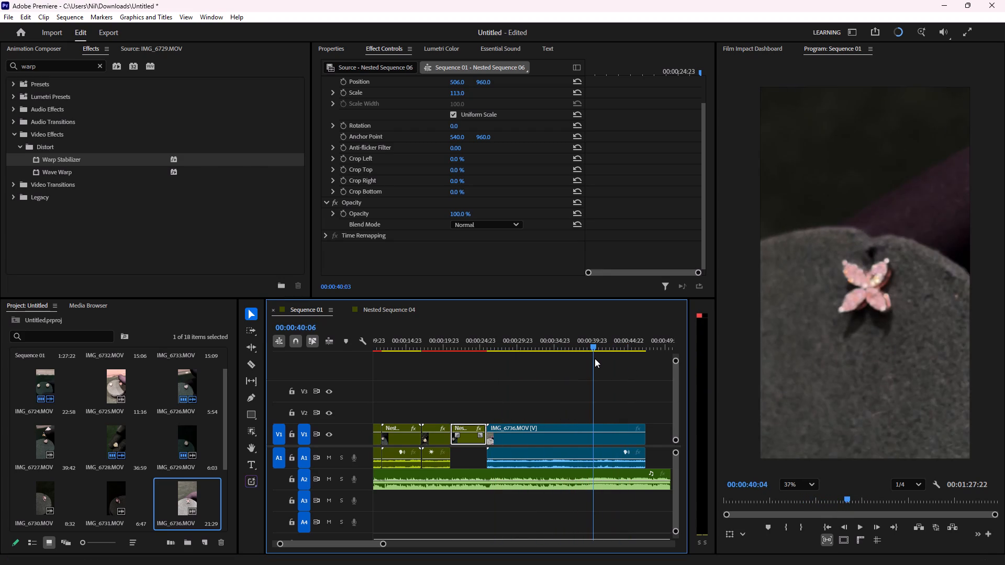
pyautogui.moveTo(595, 358); pyautogui.dragTo(565, 355)
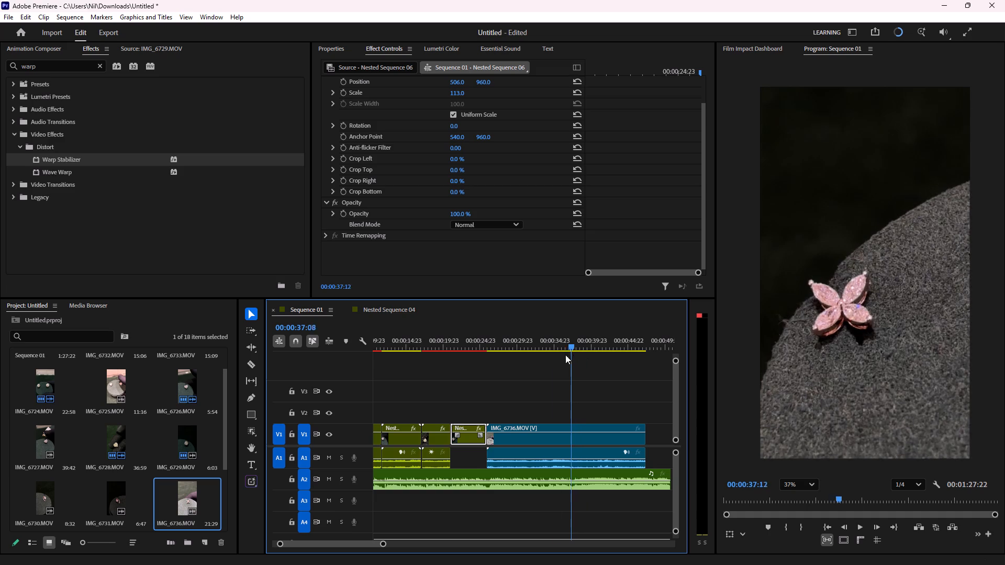
pyautogui.moveTo(565, 355); pyautogui.dragTo(539, 359)
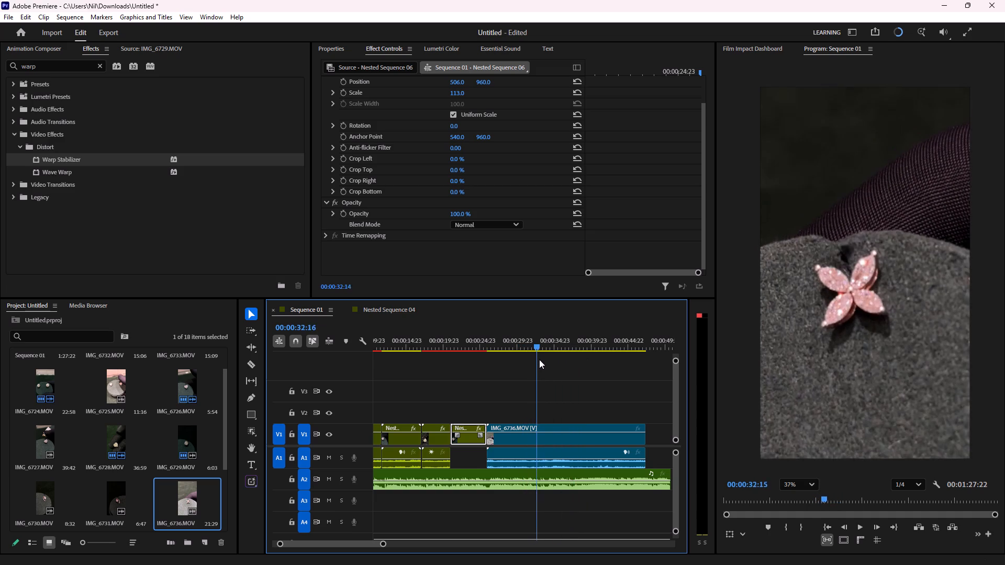
pyautogui.moveTo(539, 359); pyautogui.dragTo(557, 363)
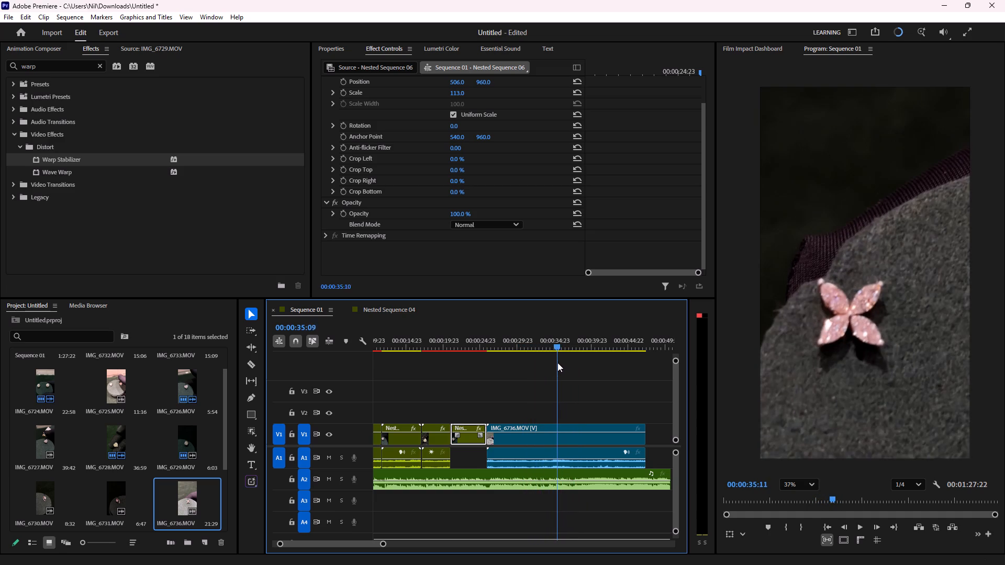
pyautogui.moveTo(557, 363); pyautogui.dragTo(559, 364)
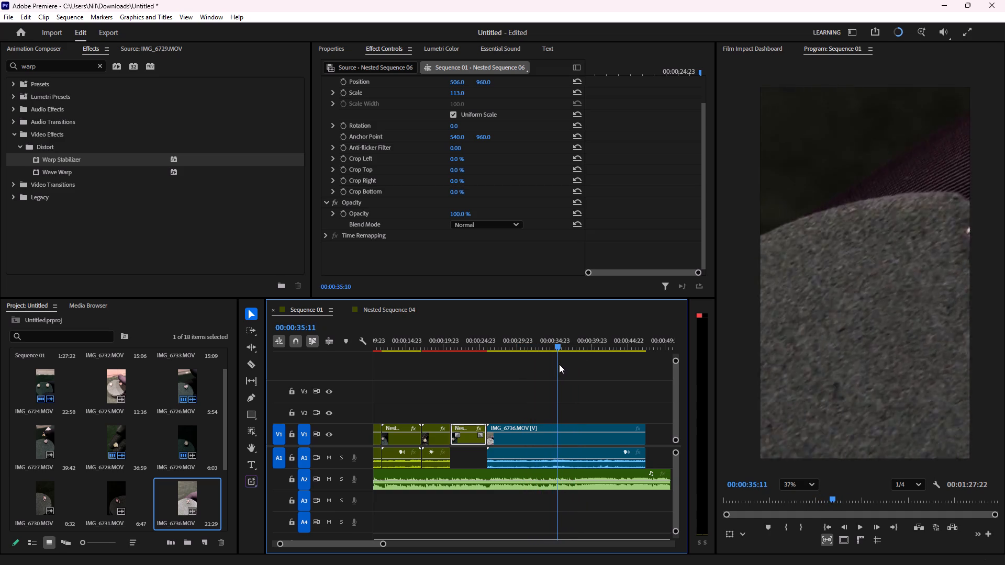
pyautogui.moveTo(559, 364); pyautogui.dragTo(561, 364)
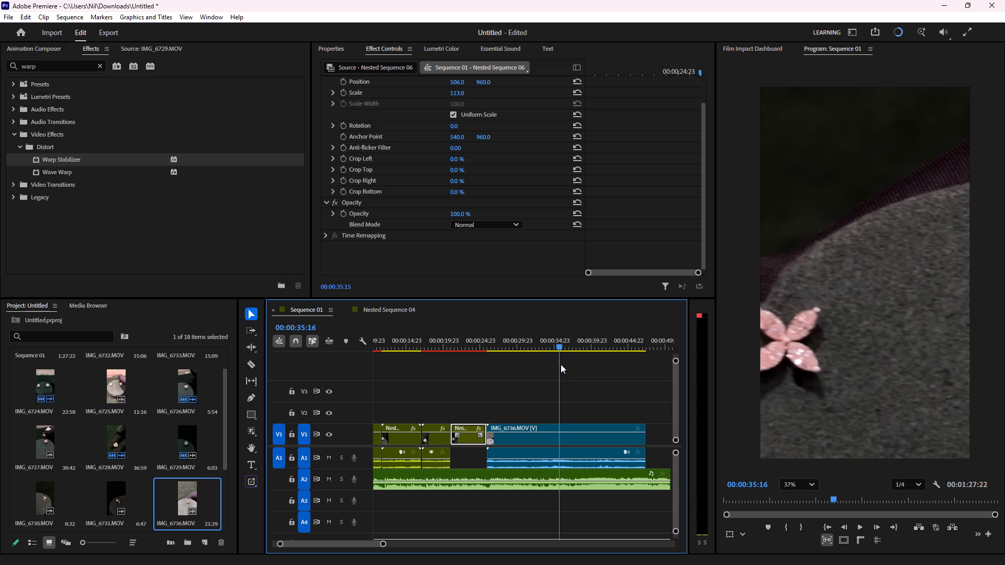
pyautogui.moveTo(561, 364); pyautogui.dragTo(554, 365)
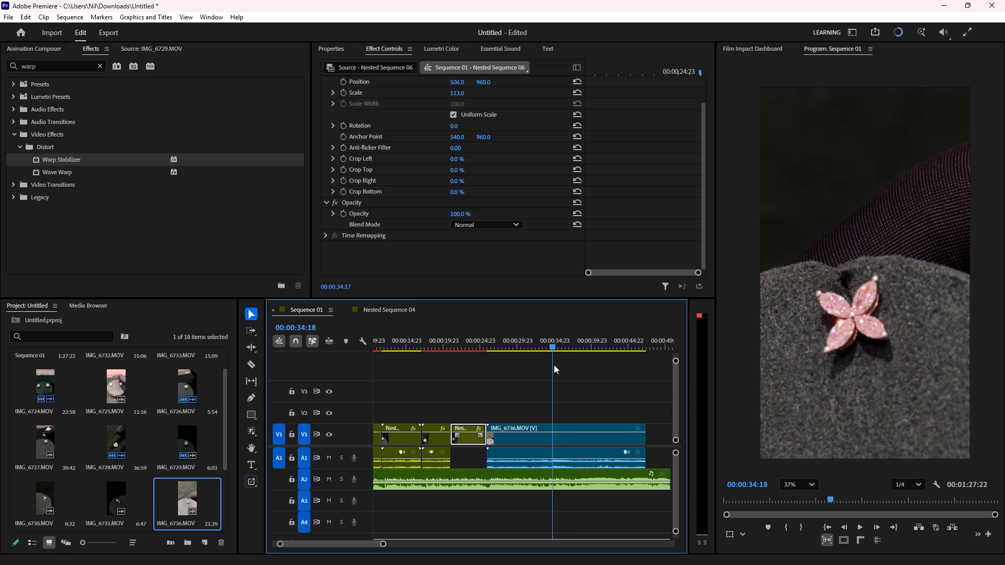
pyautogui.moveTo(554, 365); pyautogui.dragTo(528, 364)
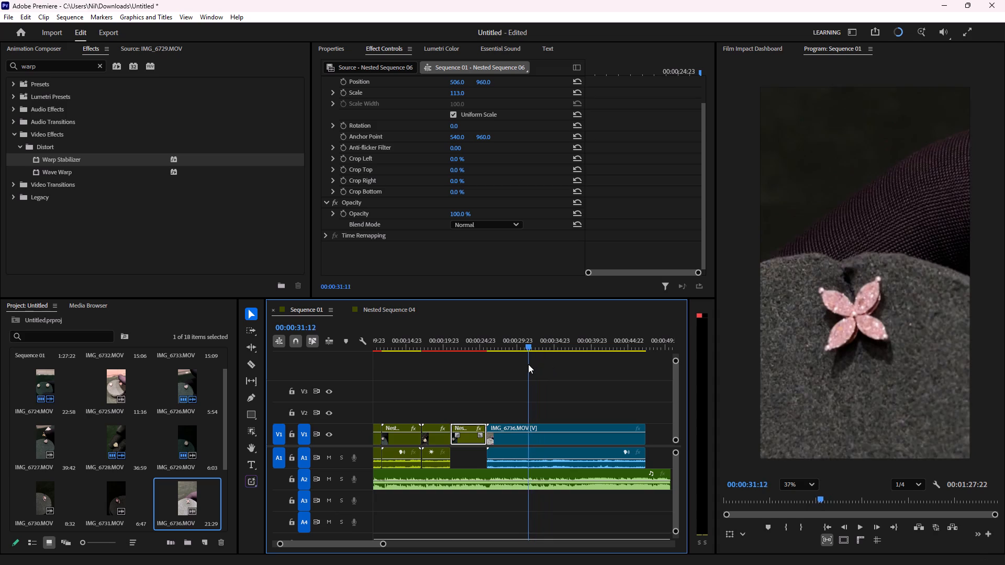
pyautogui.moveTo(528, 364); pyautogui.dragTo(507, 366)
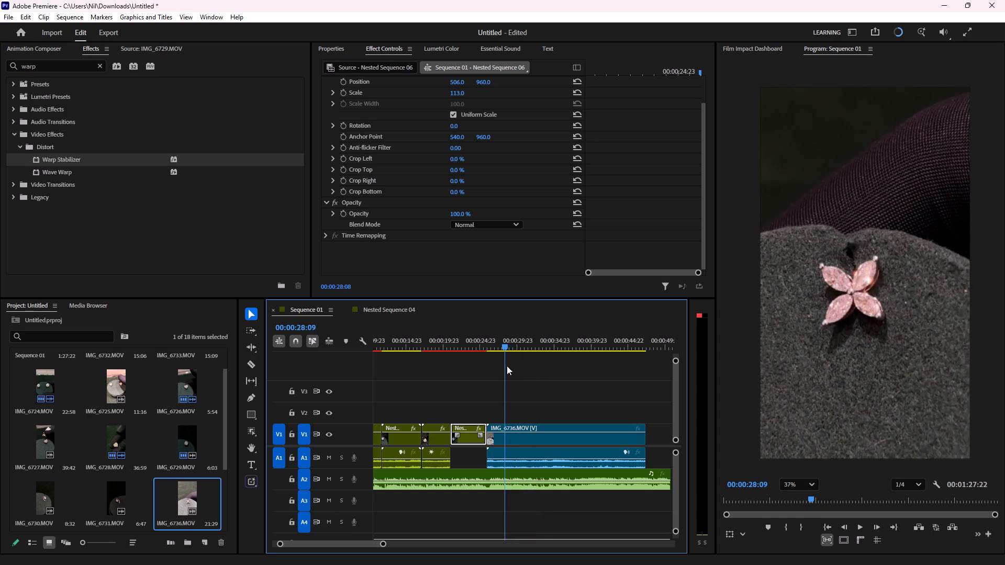
pyautogui.moveTo(507, 366); pyautogui.dragTo(511, 368)
# Trim about 3 seconds off the start of IMG_6736.MOV and move it back against the end of the Nested Sequence 06 clip.
pyautogui.click(490, 437)
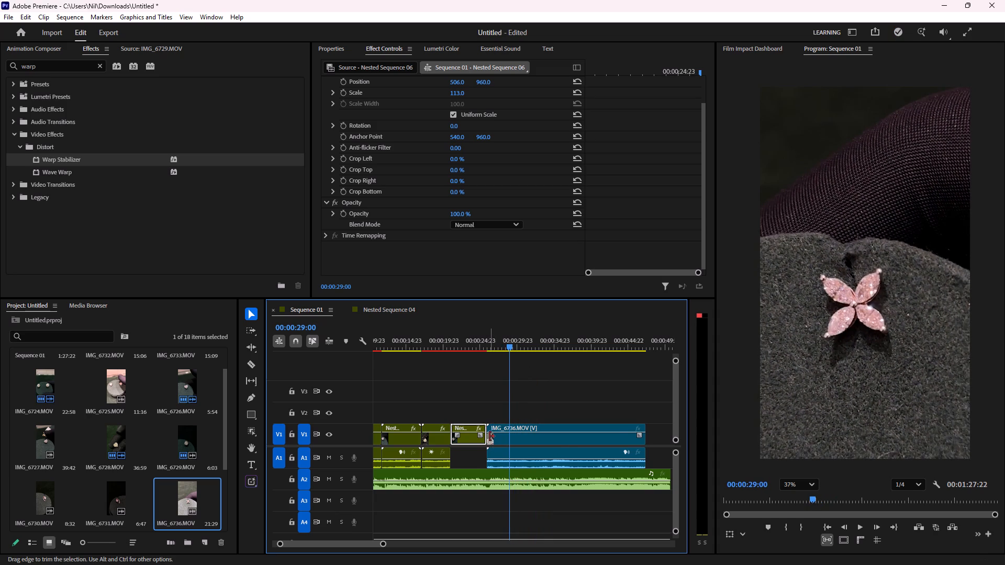
pyautogui.moveTo(489, 427); pyautogui.dragTo(509, 427)
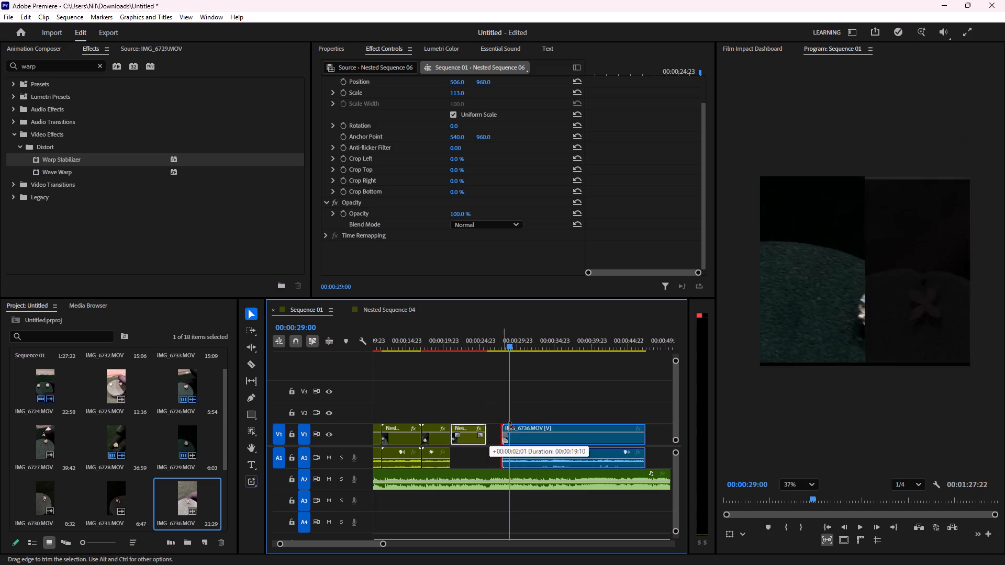
pyautogui.moveTo(509, 427); pyautogui.dragTo(512, 427)
pyautogui.moveTo(535, 441); pyautogui.dragTo(513, 433)
# Play IMG_6736.MOV from its new start against the music and trim its end to 00:00:29:05.
pyautogui.moveTo(507, 344); pyautogui.dragTo(488, 346)
pyautogui.press('space')
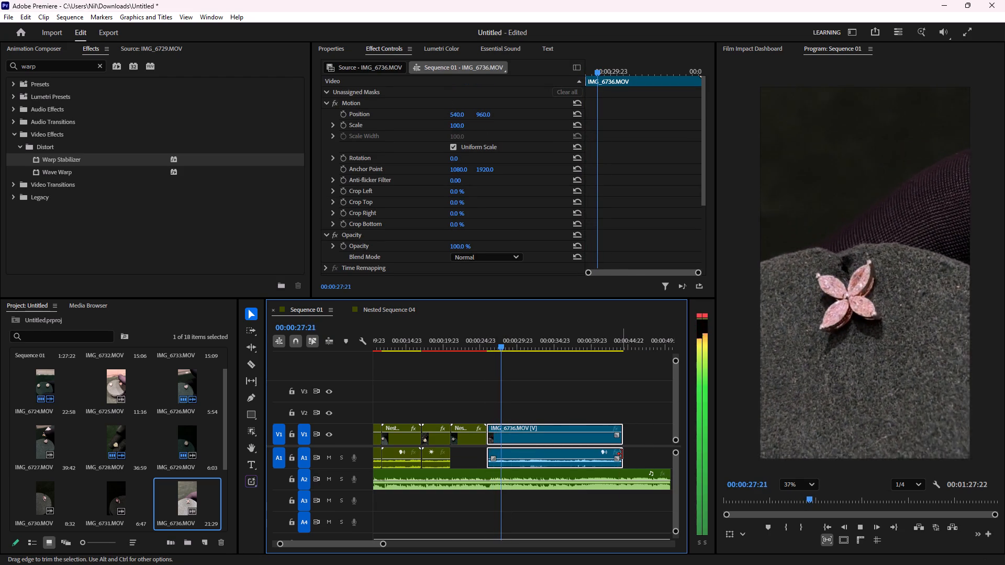
pyautogui.press('space')
pyautogui.moveTo(627, 437); pyautogui.dragTo(515, 443)
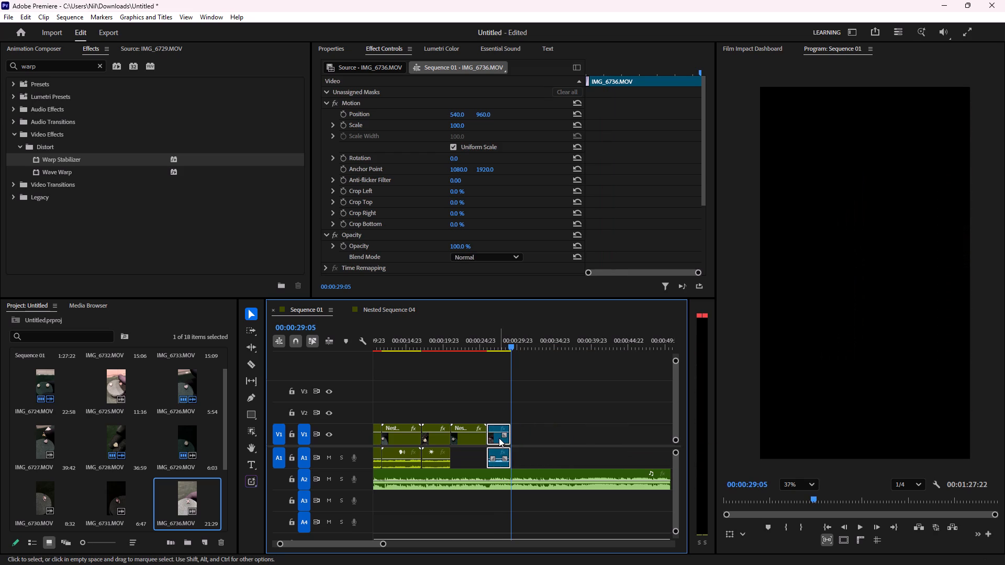
# Slow the trimmed IMG_6736.MOV clip to 60% speed.
pyautogui.click(499, 438)
pyautogui.rightClick(499, 438)
pyautogui.click(555, 320)
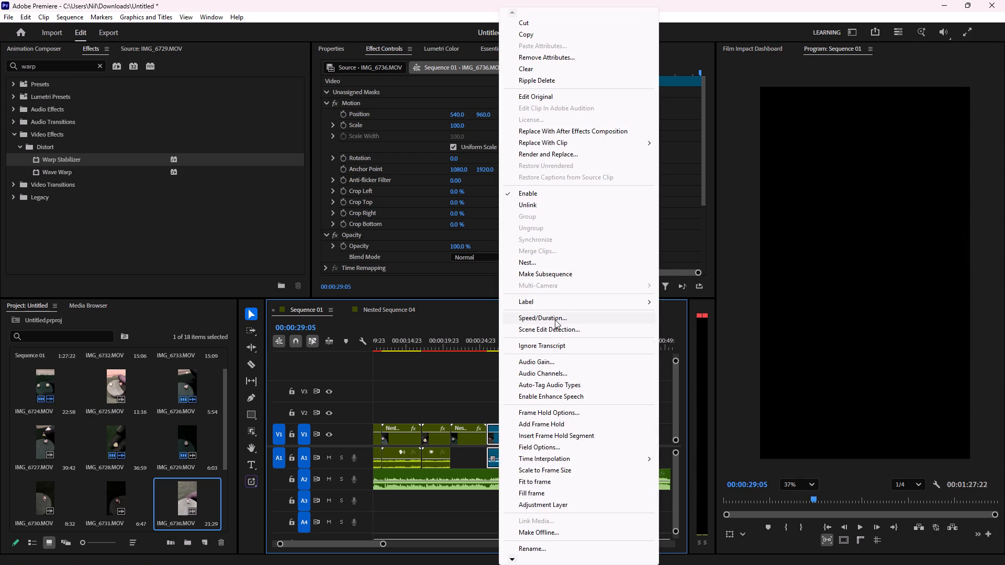
pyautogui.press('6')
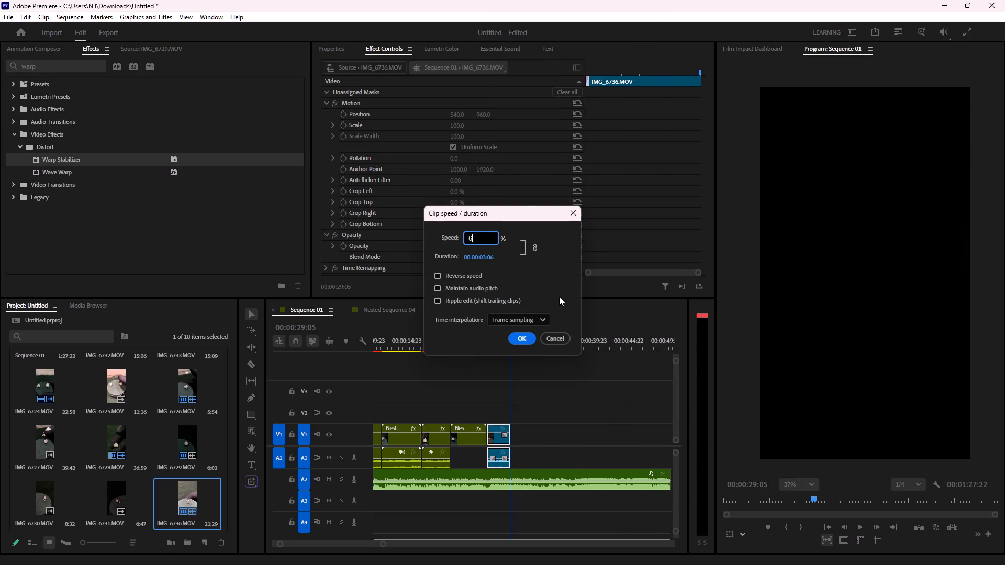
pyautogui.press('0')
pyautogui.click(528, 338)
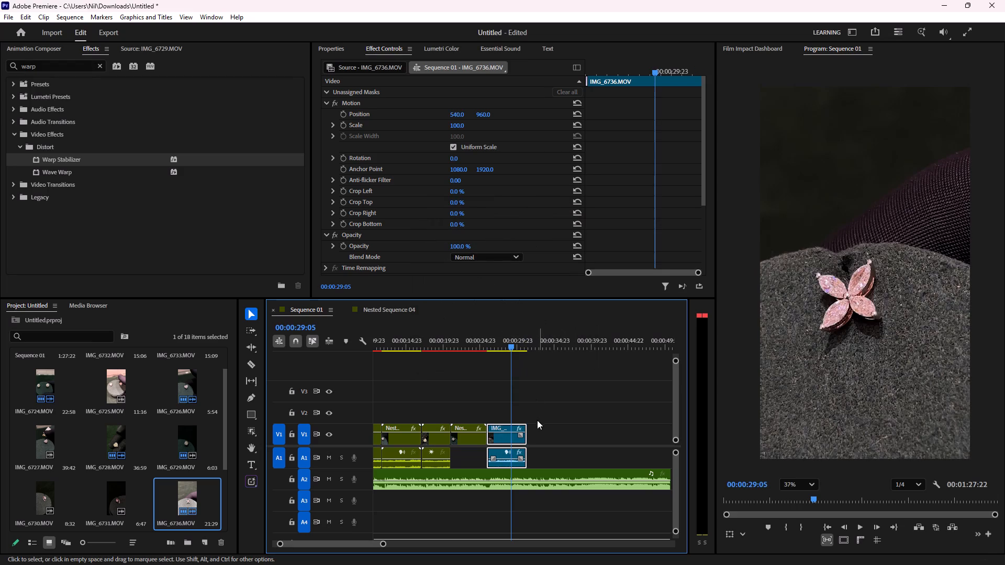
# Trim the end of the slowed IMG_6736.MOV clip back to 00:00:29:05.
pyautogui.moveTo(531, 427); pyautogui.dragTo(515, 428)
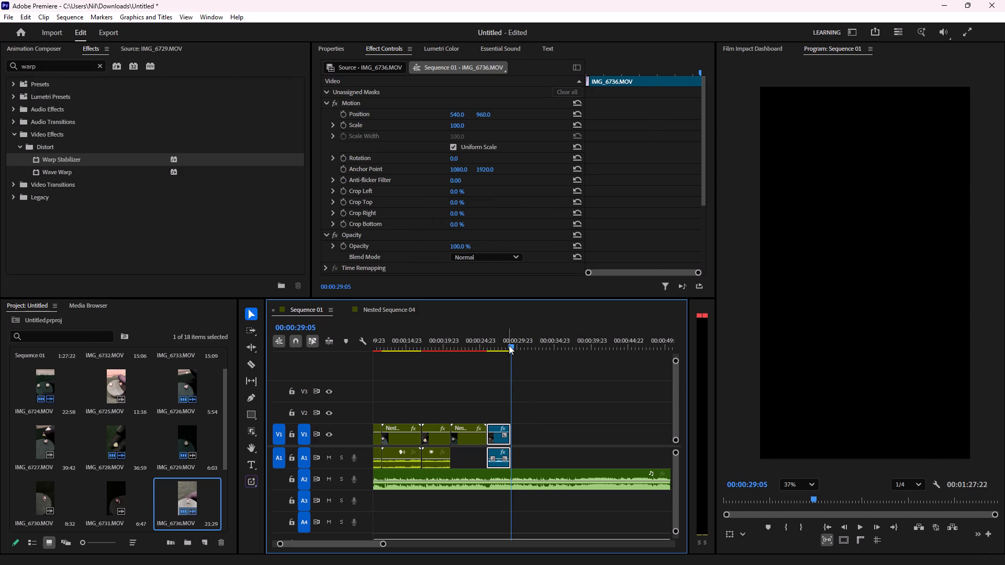
pyautogui.moveTo(509, 345); pyautogui.dragTo(499, 345)
# Open Nested Sequence 01, set the IMG_6732.MOV clip's speed to 60%, and return to Sequence 01.
pyautogui.scroll(12, 419, 455)
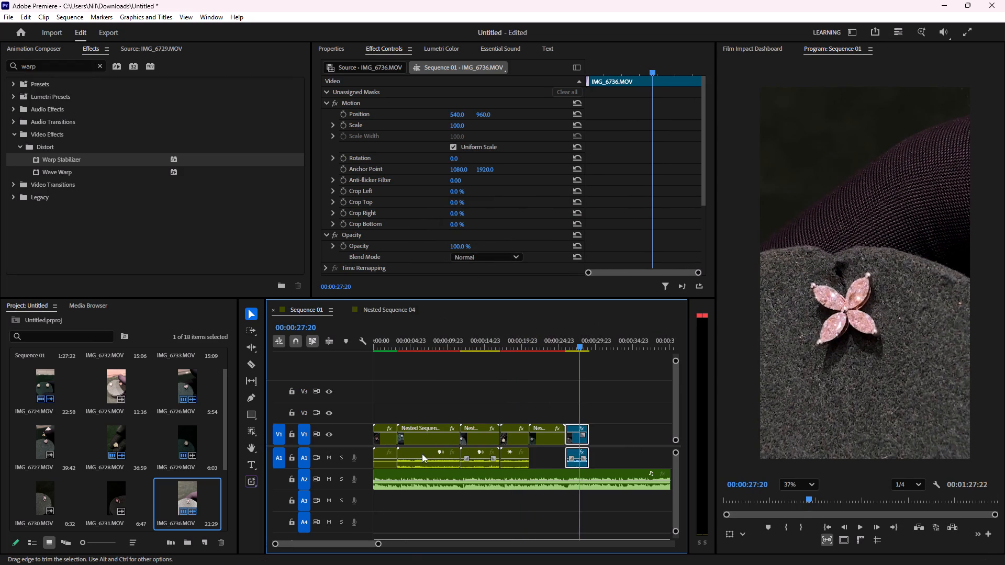
pyautogui.doubleClick(385, 438)
pyautogui.click(389, 437)
pyautogui.rightClick(392, 438)
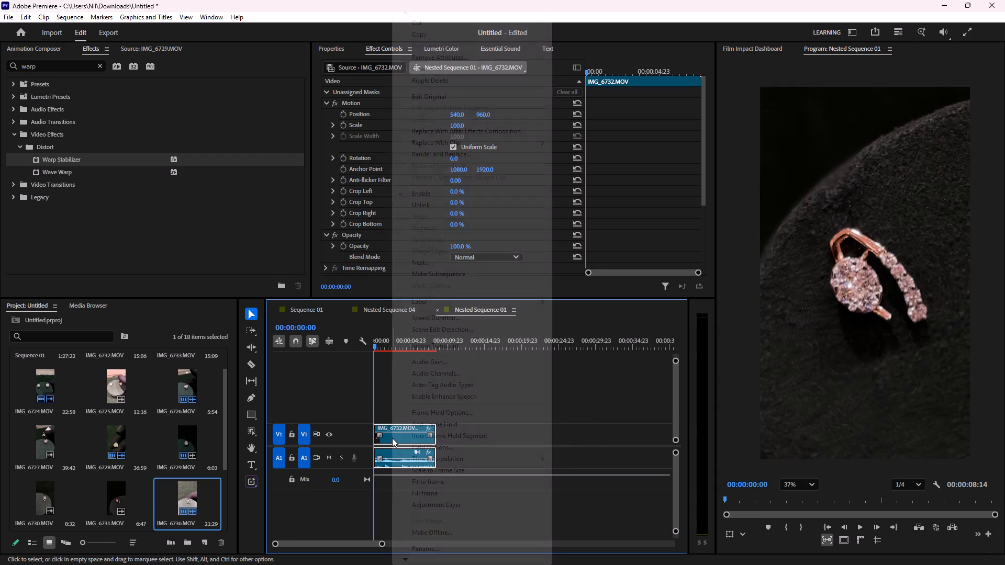
pyautogui.click(476, 320)
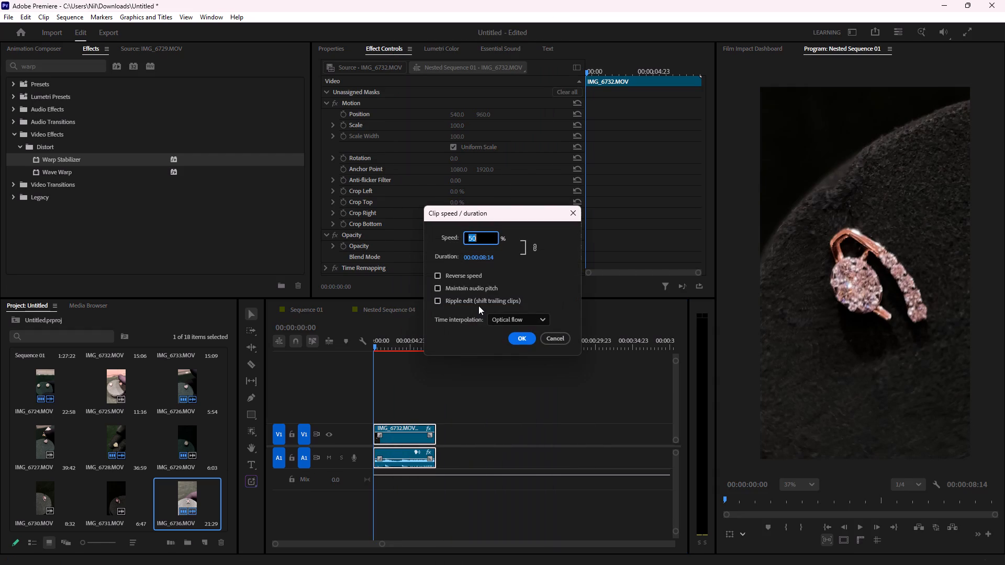
pyautogui.press('6')
pyautogui.press('0')
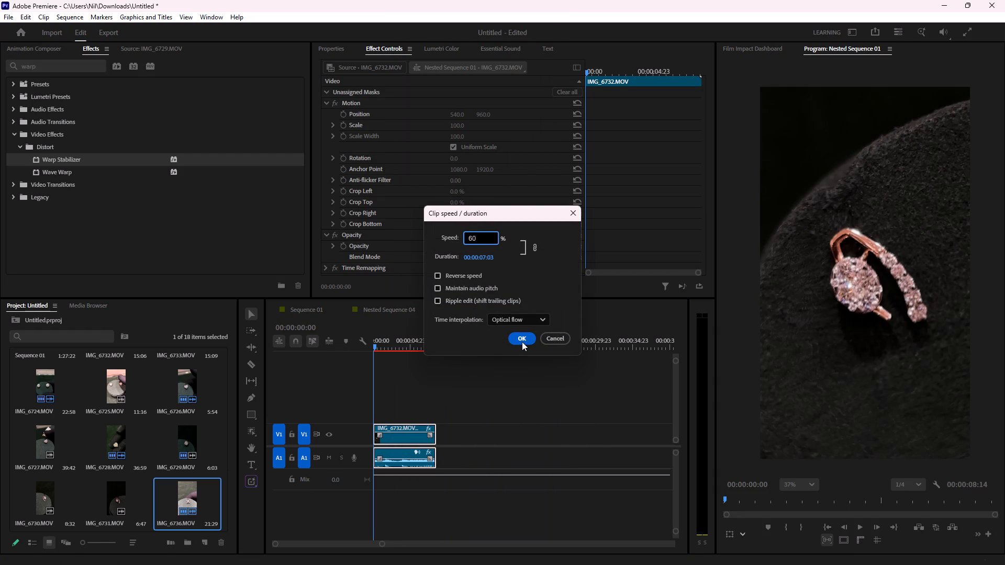
pyautogui.click(522, 342)
pyautogui.click(320, 308)
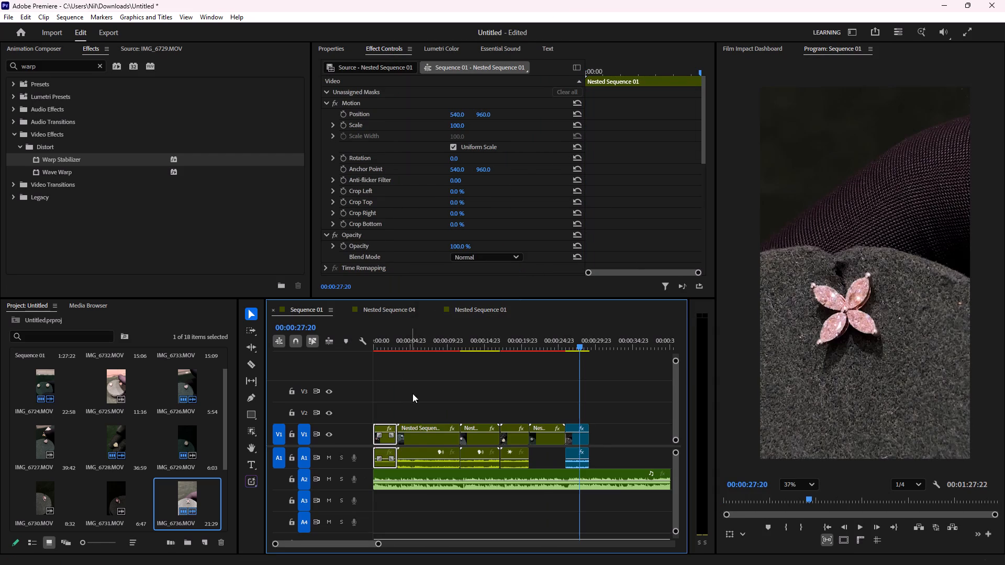
# Open Nested Sequence 02, set the IMG_6724.MOV clip's speed to 60%, and return to Sequence 01.
pyautogui.doubleClick(432, 439)
pyautogui.click(432, 436)
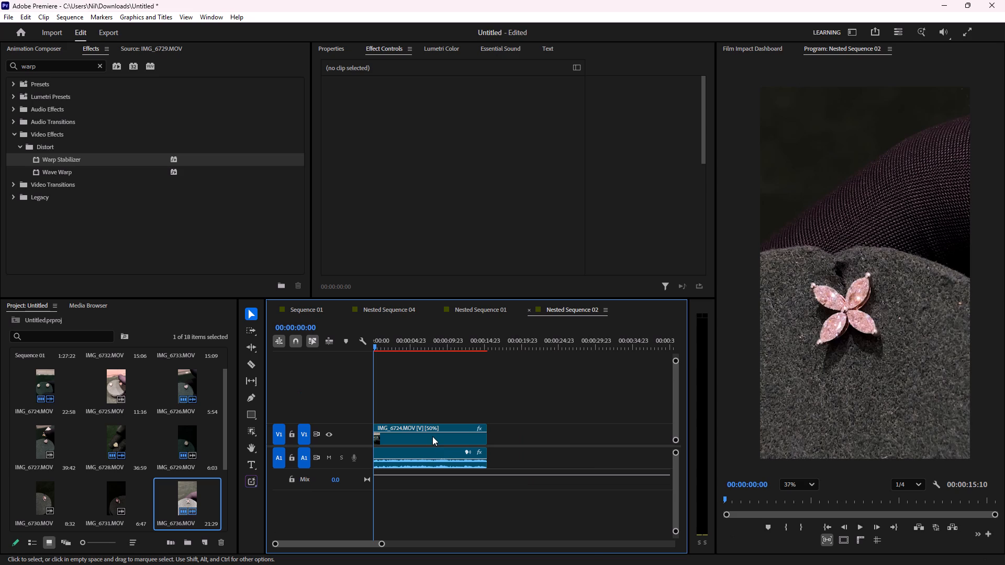
pyautogui.rightClick(432, 436)
pyautogui.click(495, 317)
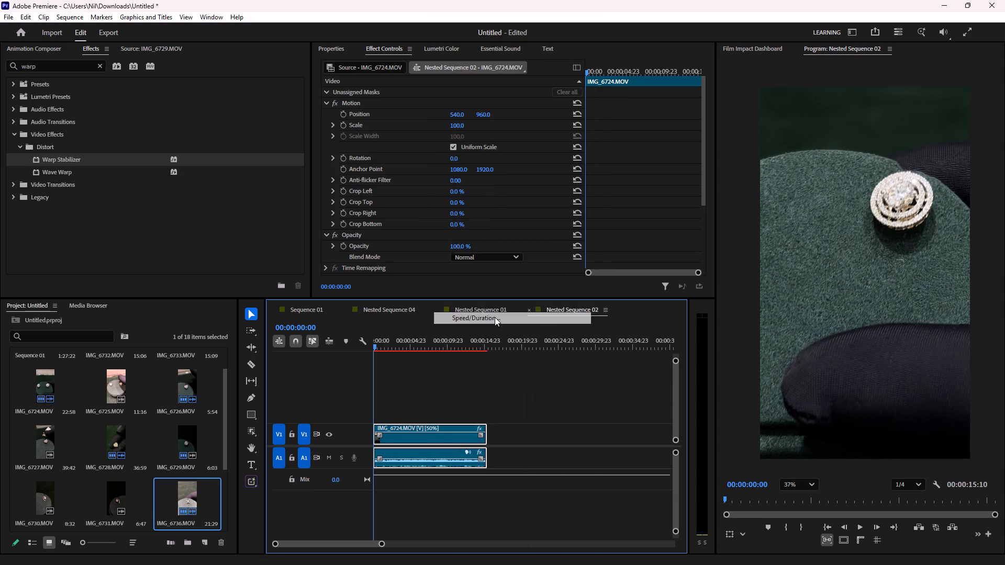
pyautogui.write('60')
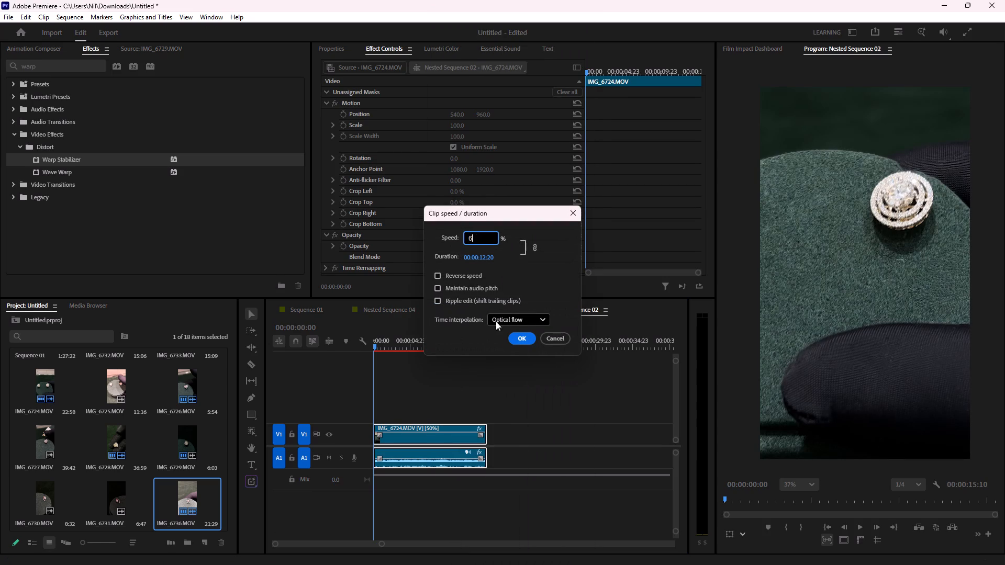
pyautogui.click(517, 339)
pyautogui.click(319, 307)
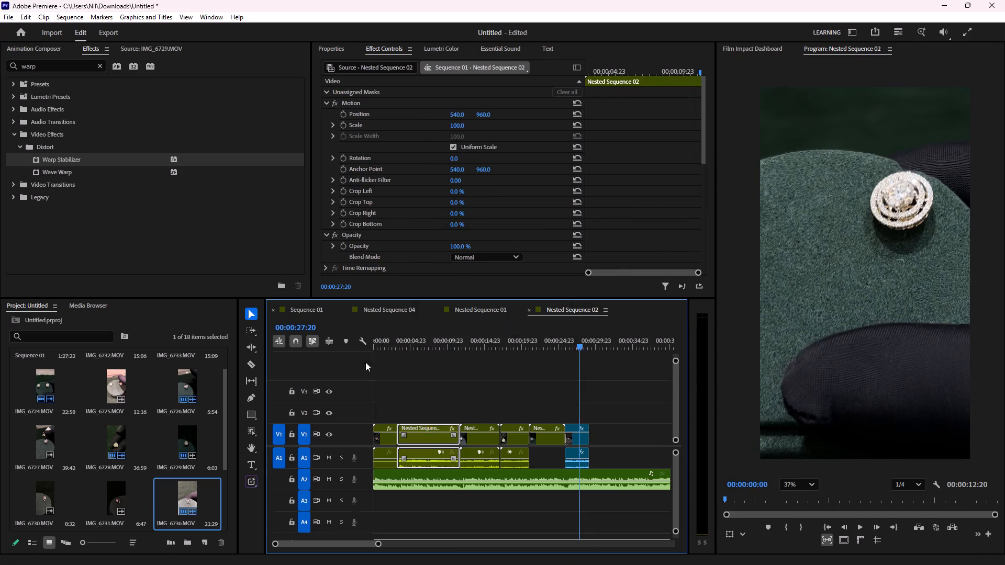
# Open Nested Sequence 03 and set the speed of its IMG_6726.MOV clip to 60%.
pyautogui.doubleClick(483, 438)
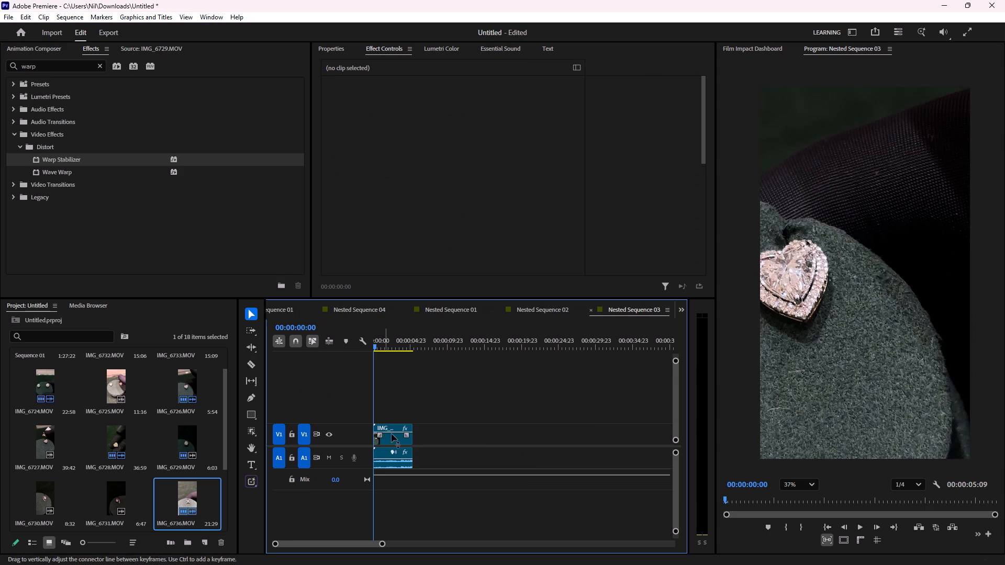
pyautogui.click(399, 438)
pyautogui.rightClick(399, 438)
pyautogui.click(465, 315)
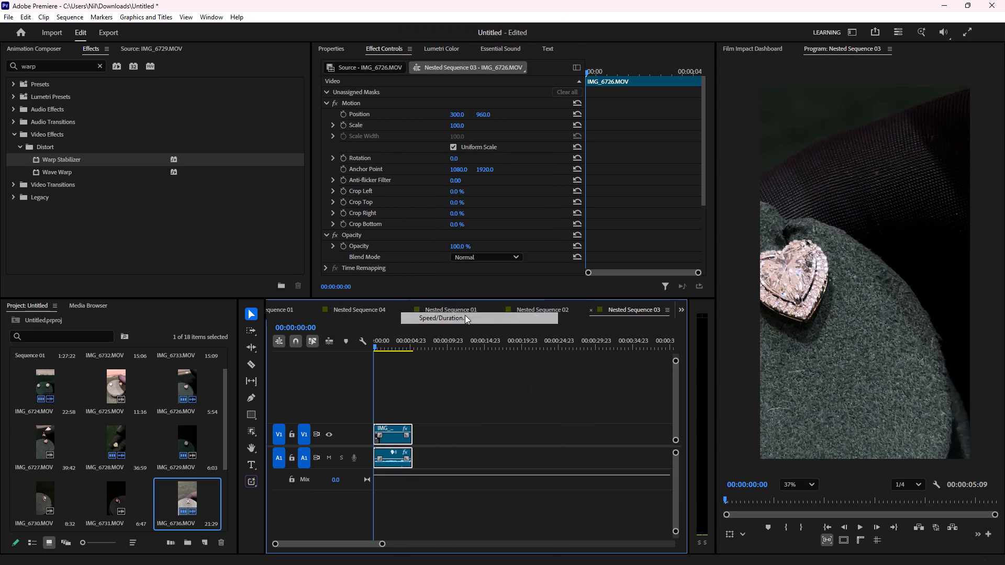
pyautogui.press('6')
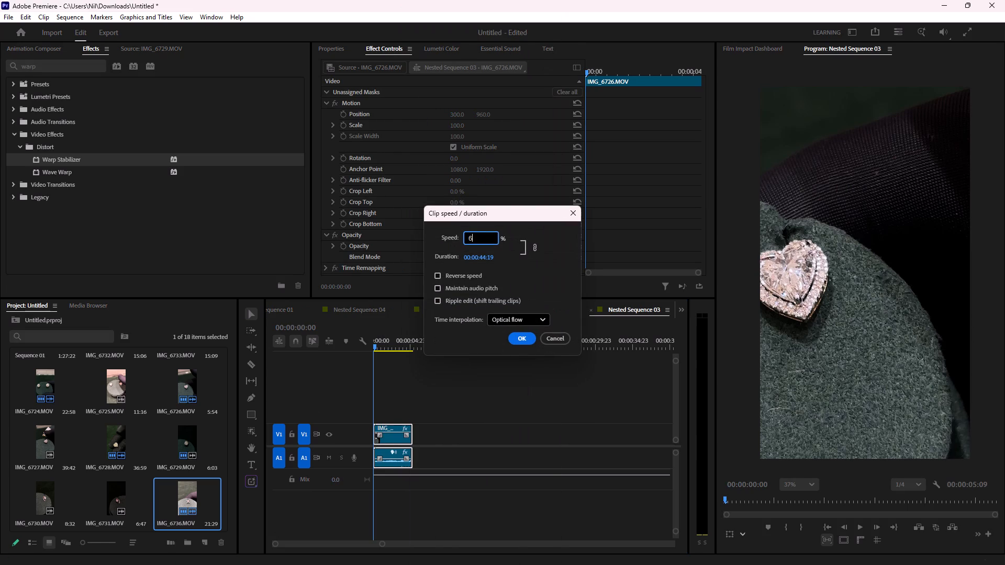
pyautogui.press('0')
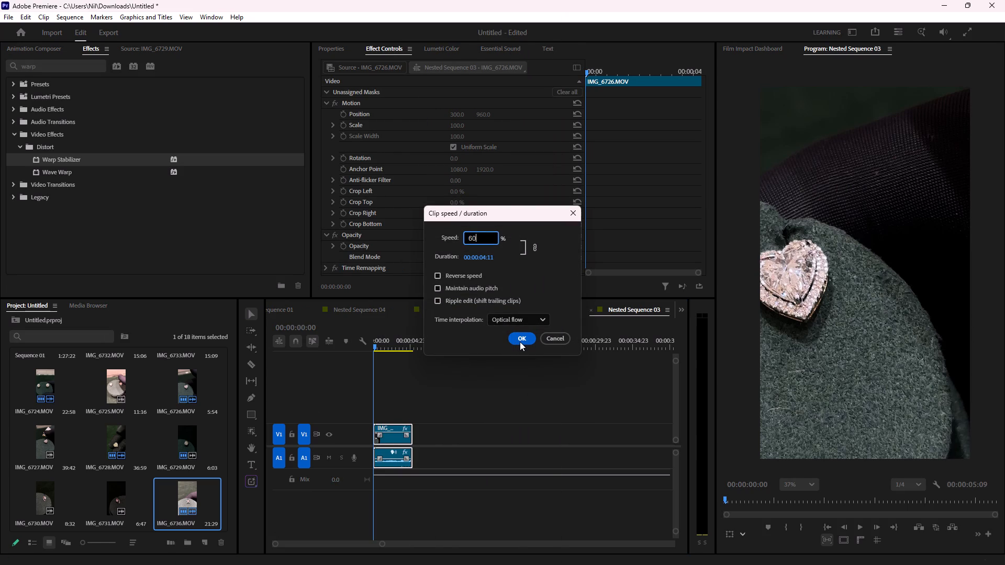
pyautogui.click(520, 342)
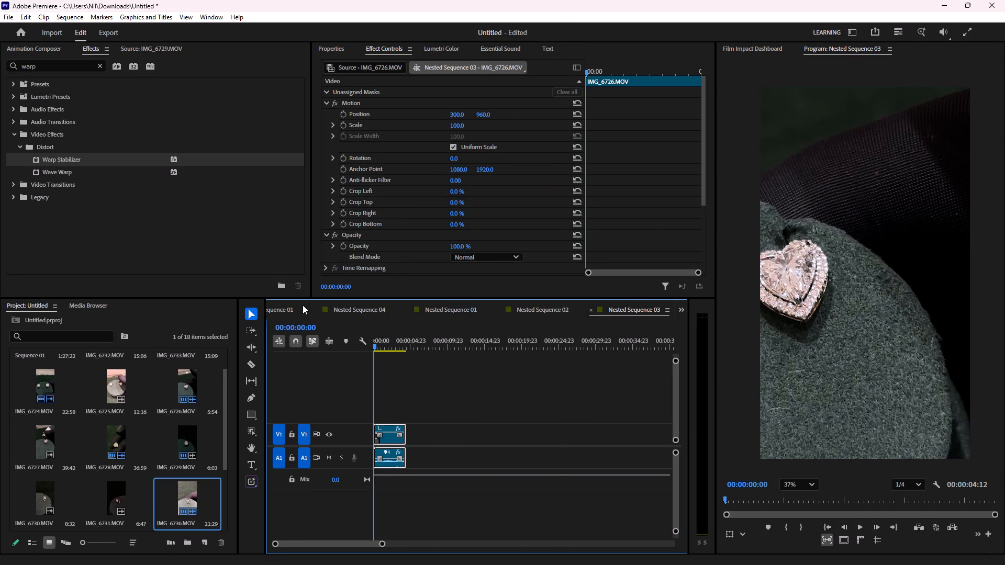
# Open Nested Sequence 04 from Sequence 01, check its IMG_6728.MOV clip's speed setting, and return to Sequence 01.
pyautogui.click(300, 308)
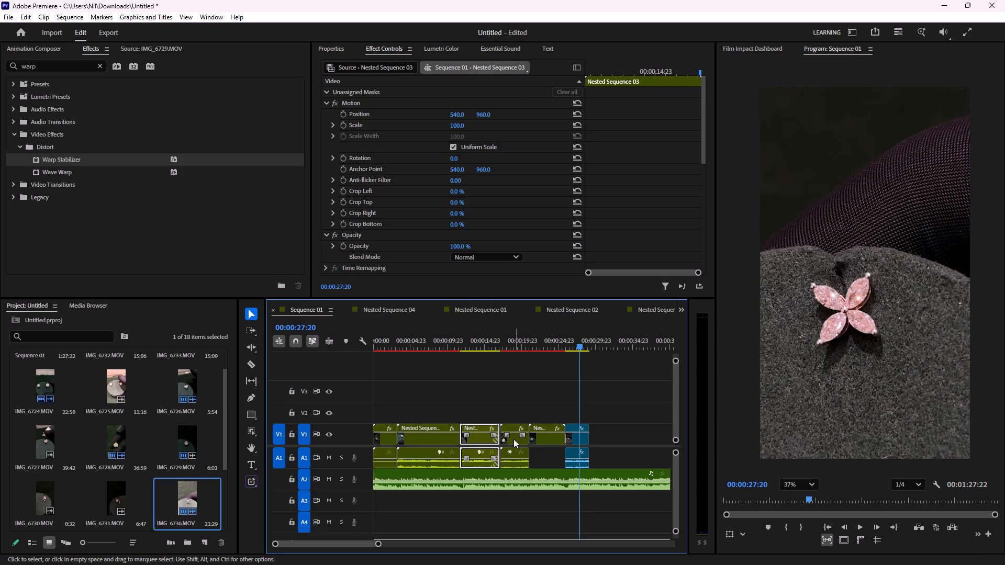
pyautogui.doubleClick(513, 439)
pyautogui.click(405, 435)
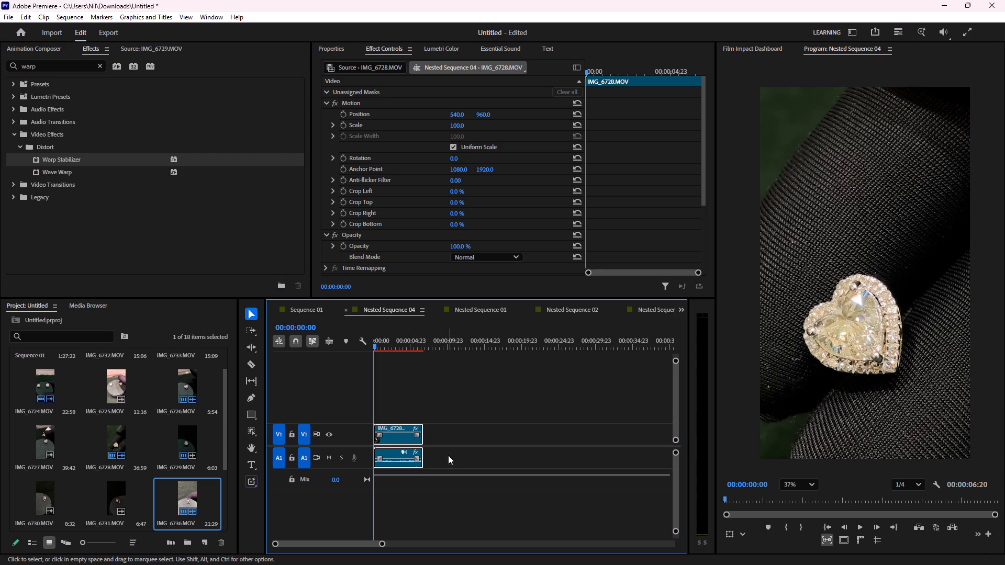
pyautogui.rightClick(403, 438)
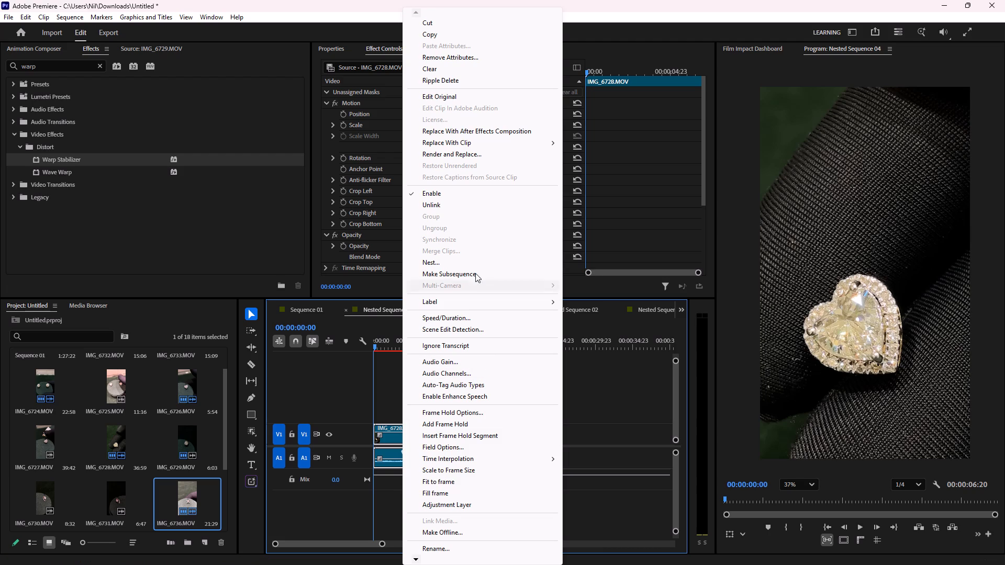
pyautogui.click(473, 321)
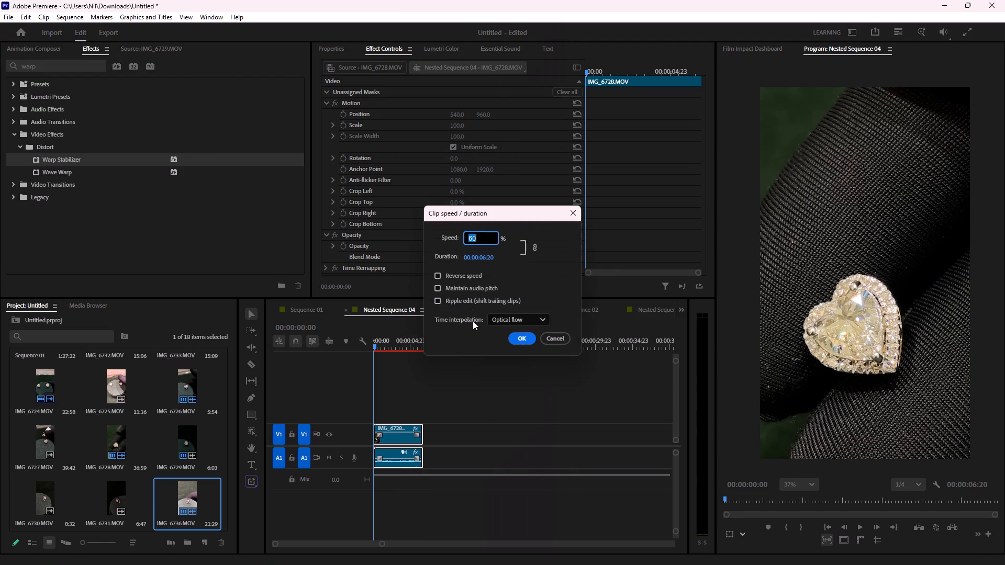
pyautogui.click(564, 341)
pyautogui.click(313, 311)
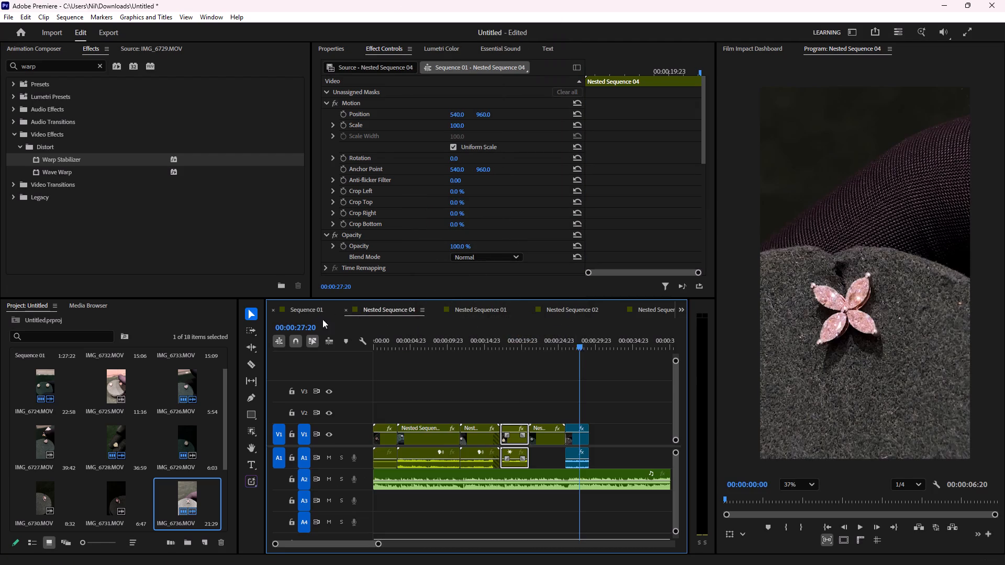
# Play Sequence 01 briefly from its start.
pyautogui.moveTo(582, 338); pyautogui.dragTo(522, 337)
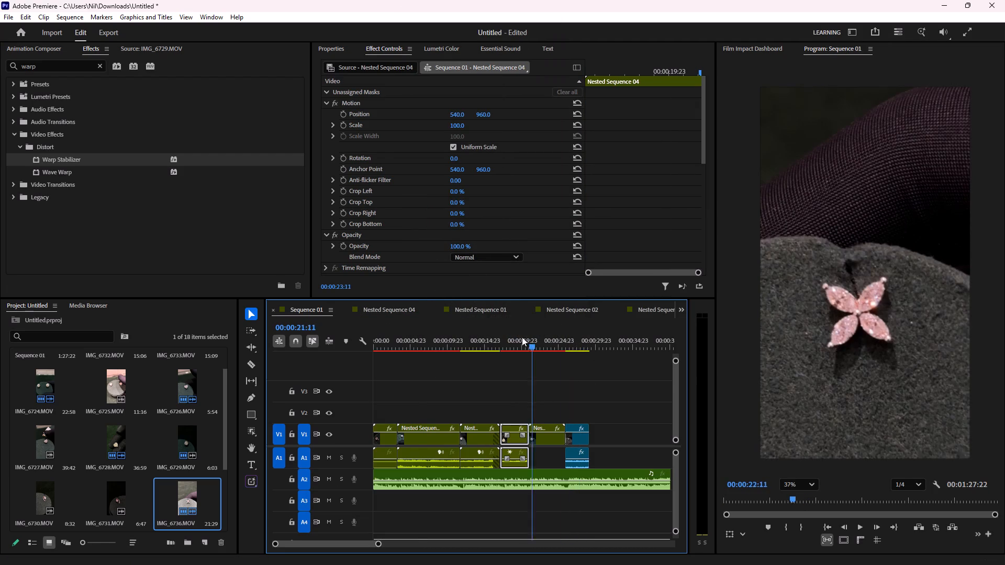
pyautogui.moveTo(522, 337); pyautogui.dragTo(310, 347)
pyautogui.press('space')
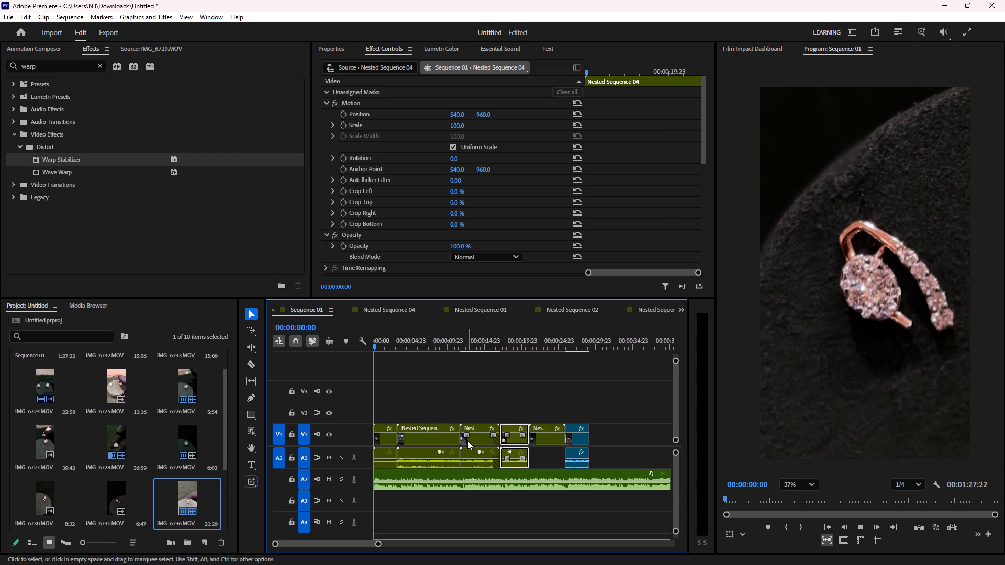
pyautogui.press('space')
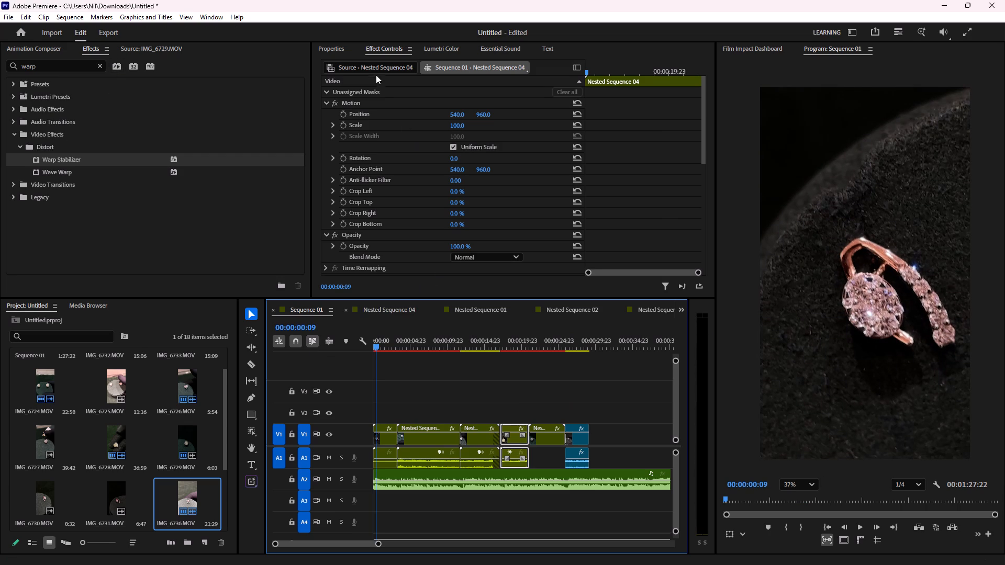
# Add the Generated Light Leak 1 transition from Animation Composer on V2, spanning the cut between Nested Sequence 01 and Nested Sequence 02.
pyautogui.click(56, 48)
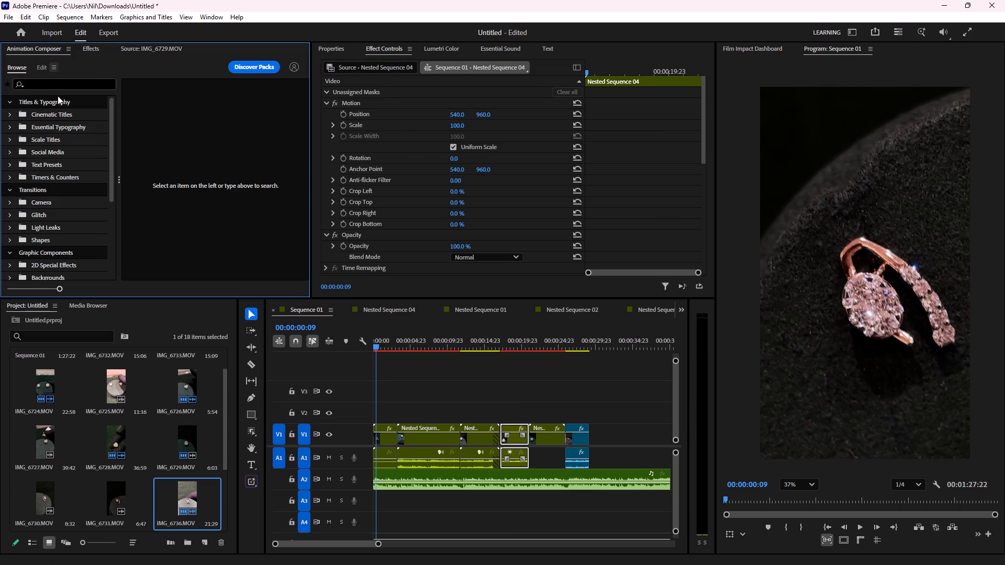
pyautogui.click(64, 227)
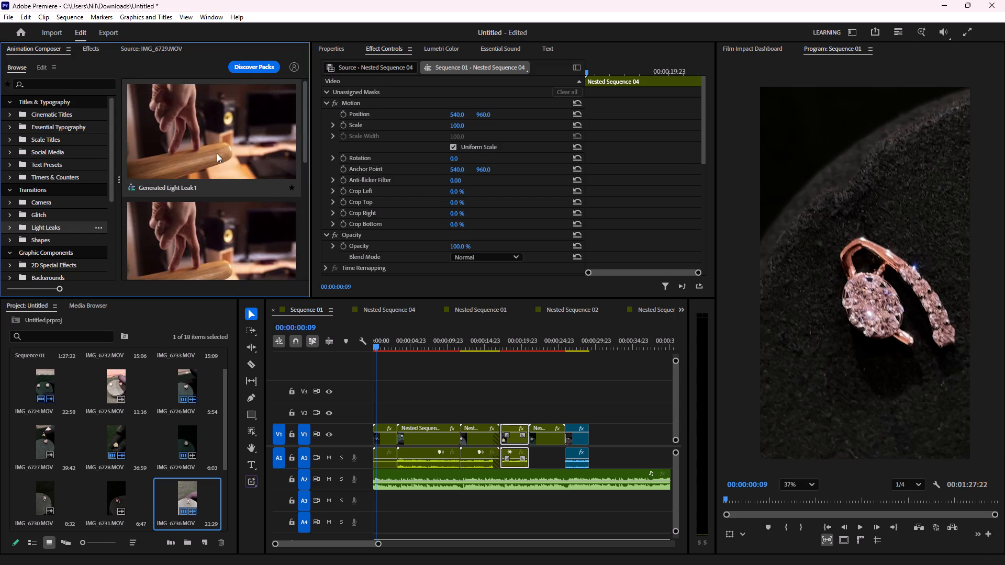
pyautogui.moveTo(217, 152); pyautogui.dragTo(400, 413)
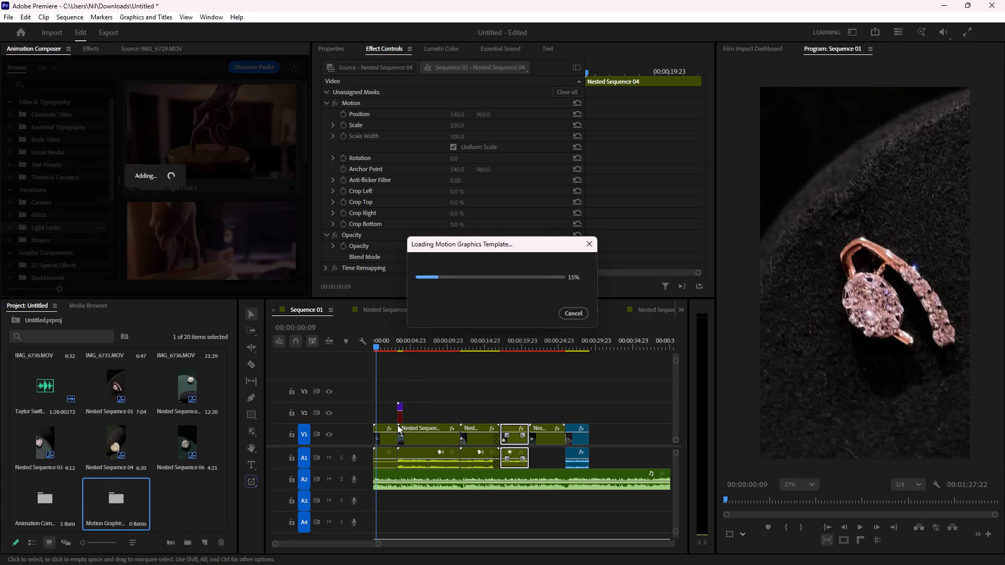
pyautogui.keyDown('alt'); pyautogui.scroll(20, 400, 426); pyautogui.keyUp('alt')
pyautogui.scroll(6, 434, 442)
pyautogui.scroll(-1, 432, 442)
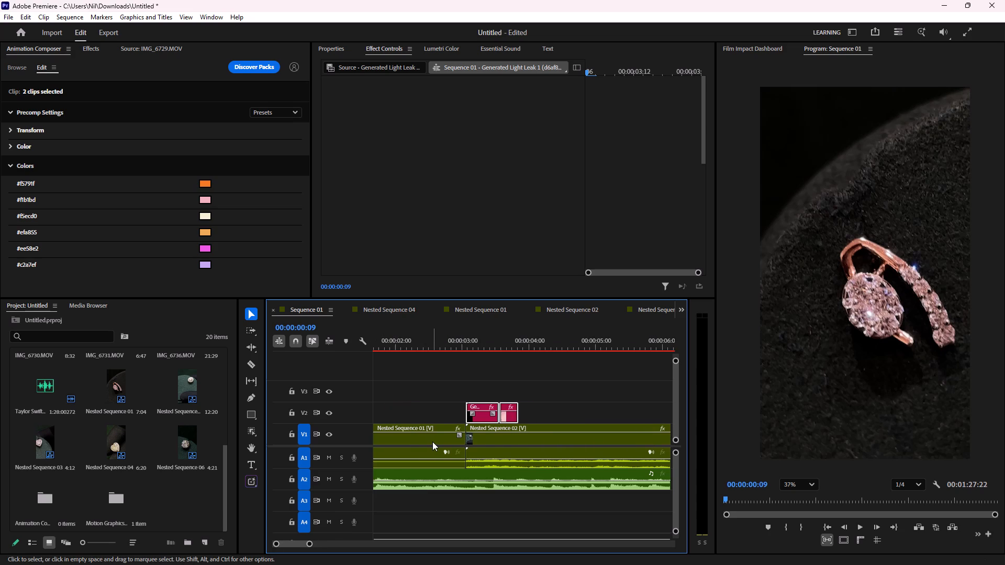
pyautogui.keyDown('alt'); pyautogui.scroll(-3, 432, 442); pyautogui.keyUp('alt')
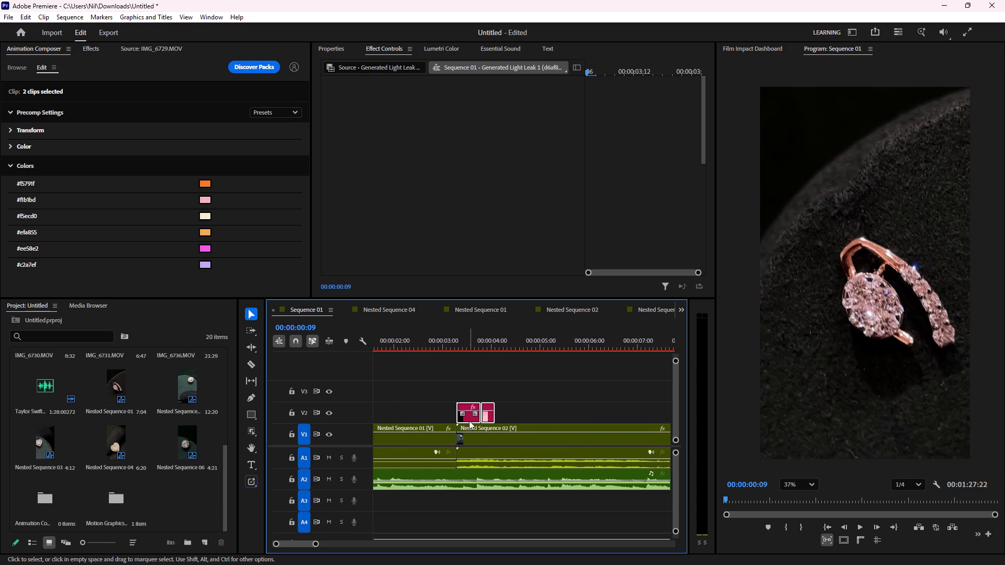
pyautogui.moveTo(469, 420); pyautogui.dragTo(443, 419)
# Add the Generated Light Leak 2 transition on V2, centred over the cut between Nested Sequence 02 and Nested Sequence 03.
pyautogui.keyDown('alt'); pyautogui.scroll(-5, 449, 426); pyautogui.keyUp('alt')
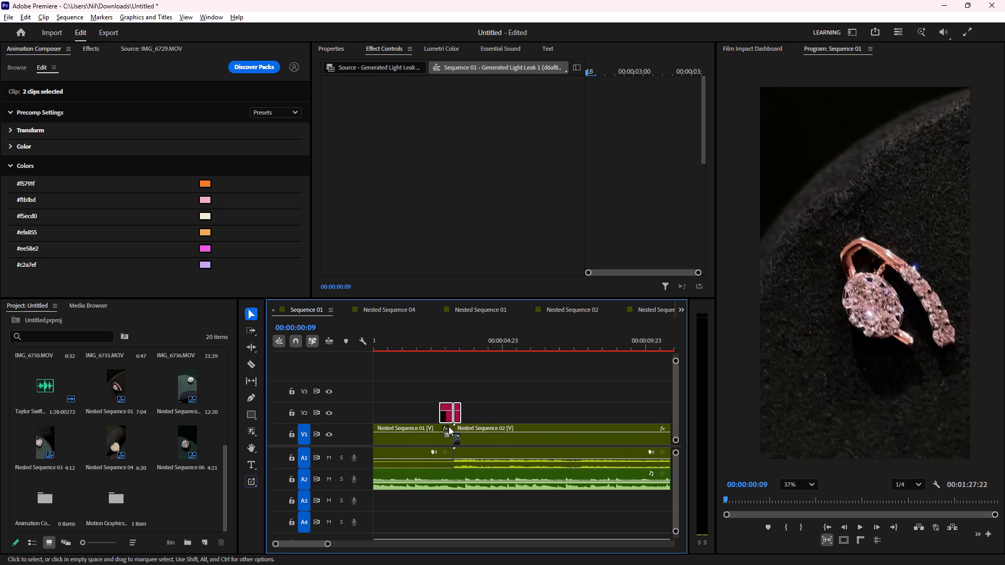
pyautogui.keyDown('alt'); pyautogui.scroll(-6, 449, 426); pyautogui.keyUp('alt')
pyautogui.keyDown('alt'); pyautogui.scroll(11, 549, 424); pyautogui.keyUp('alt')
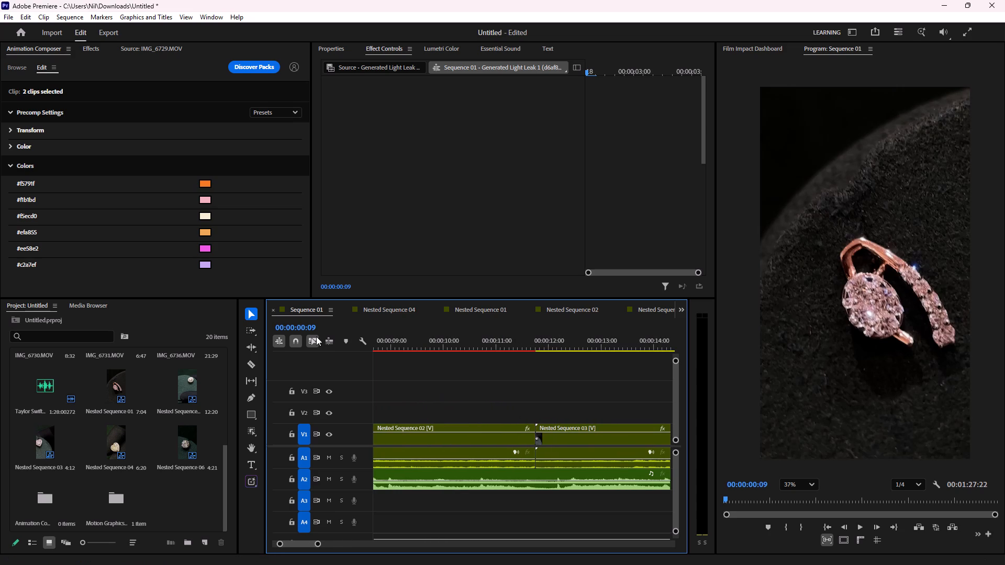
pyautogui.click(25, 66)
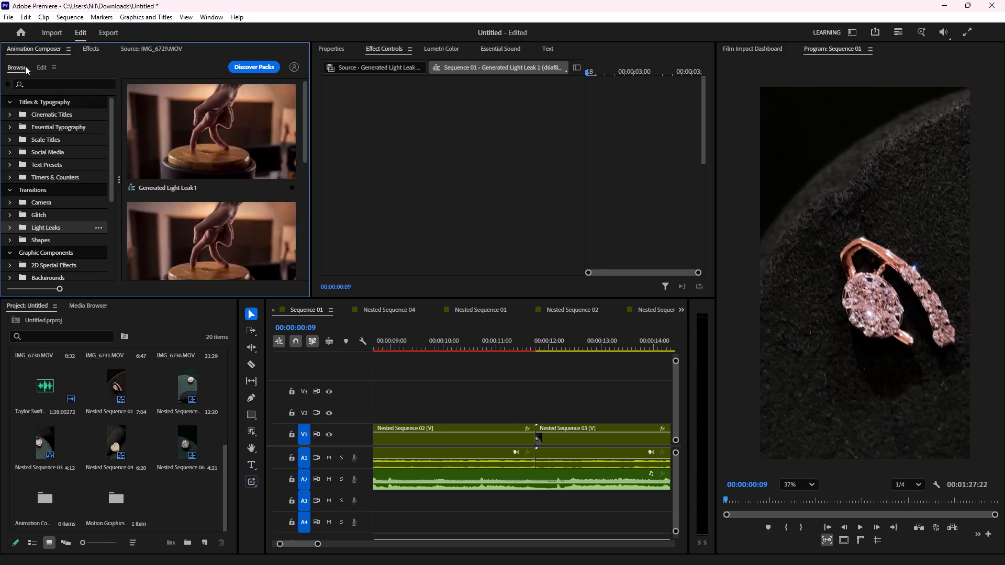
pyautogui.scroll(-1, 169, 216)
pyautogui.moveTo(205, 207); pyautogui.dragTo(520, 393)
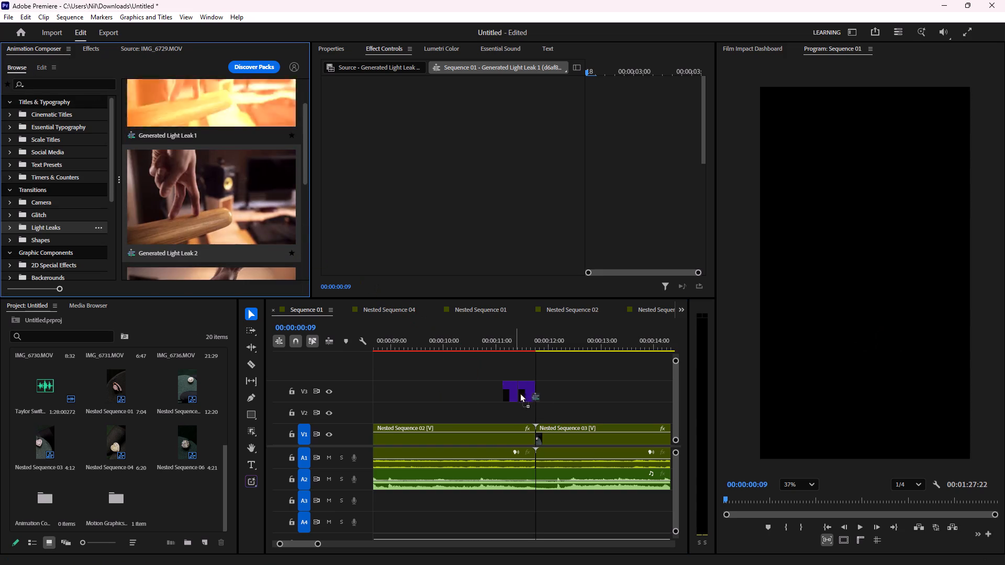
pyautogui.moveTo(520, 393); pyautogui.dragTo(535, 409)
# Add the Generated Light Leak 4 transition on V2 at the cut after Nested Sequence 03, aligning its midpoint with that clip's end.
pyautogui.scroll(-6, 561, 431)
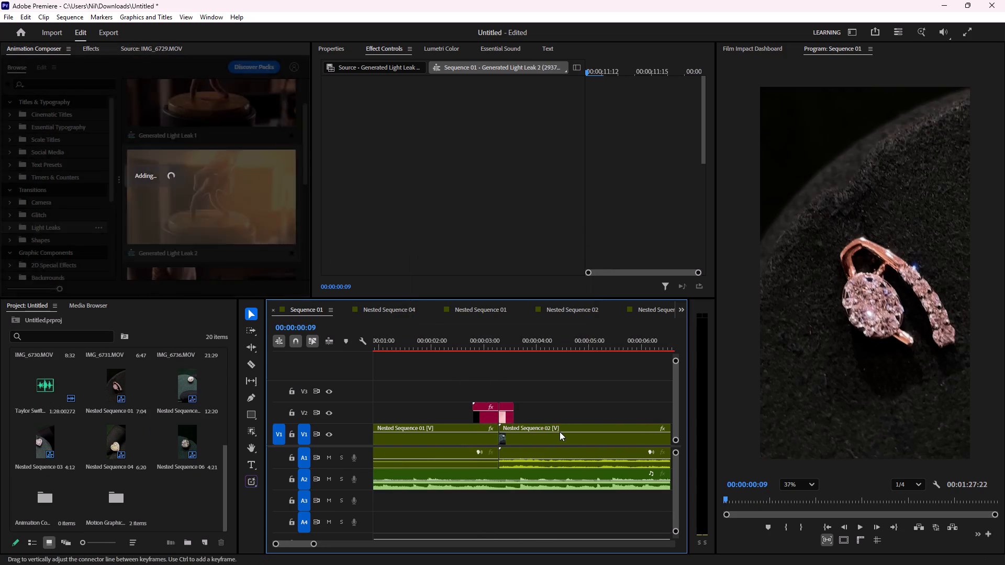
pyautogui.scroll(-18, 560, 432)
pyautogui.scroll(-14, 557, 433)
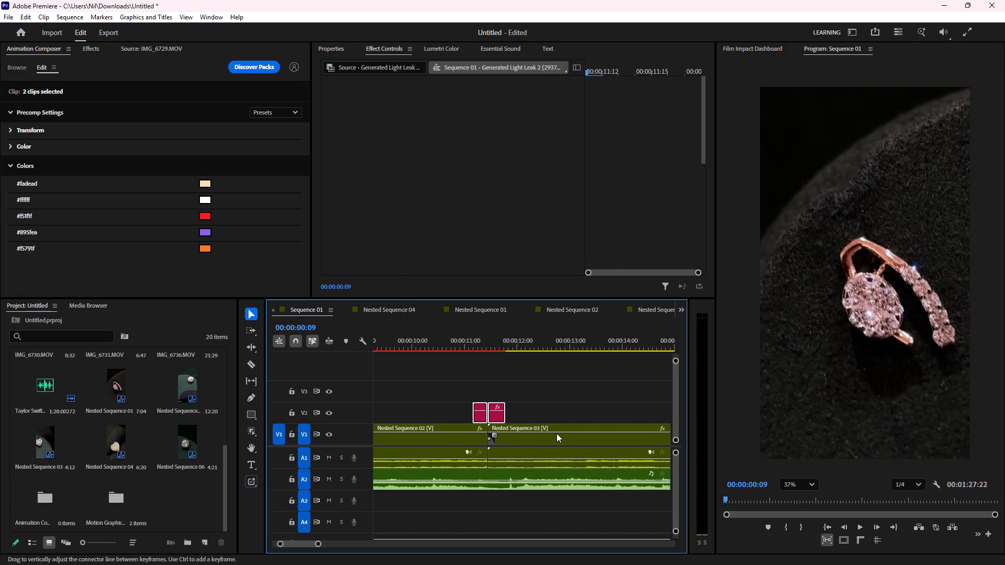
pyautogui.scroll(-13, 556, 433)
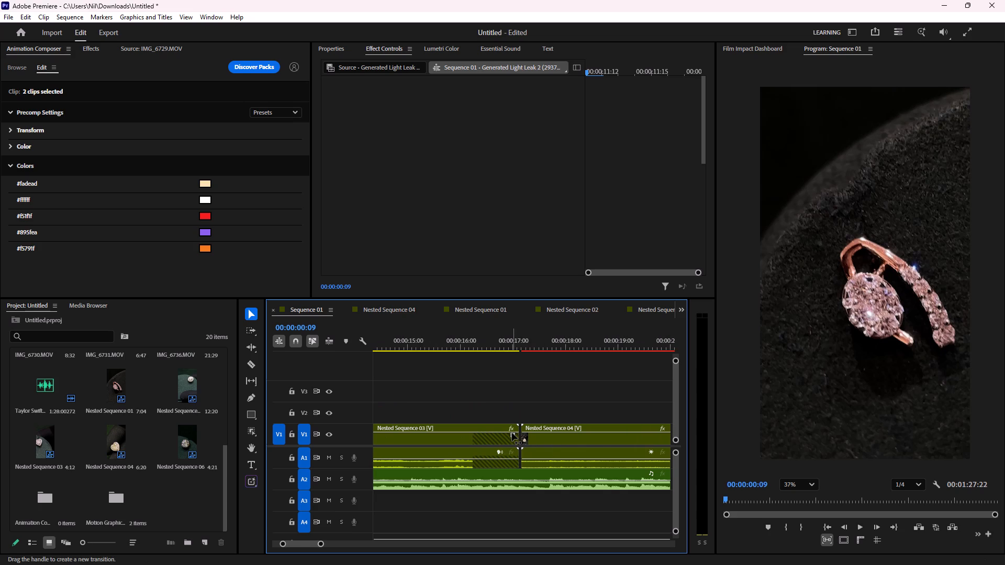
pyautogui.click(18, 69)
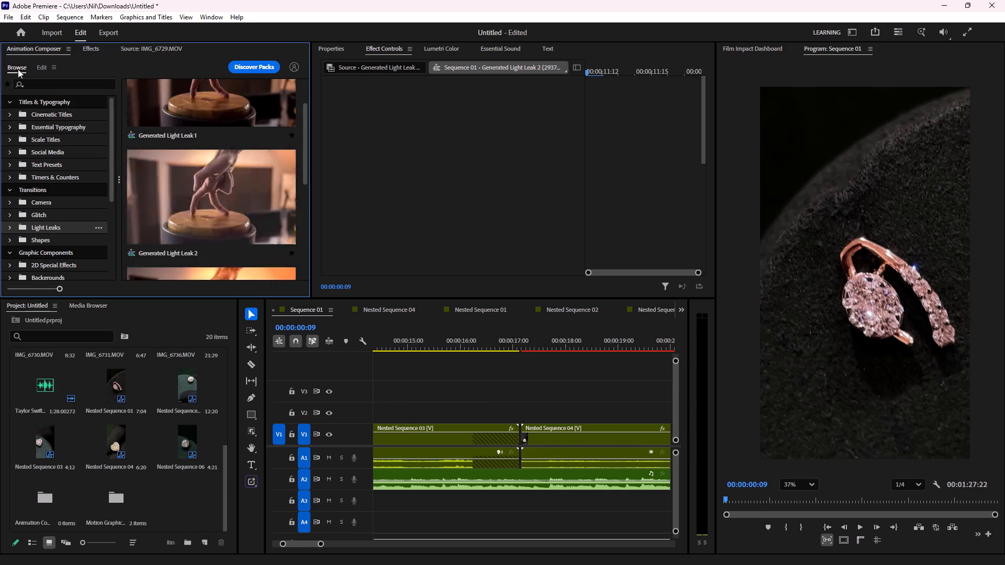
pyautogui.scroll(-3, 178, 225)
pyautogui.moveTo(205, 178); pyautogui.dragTo(383, 352)
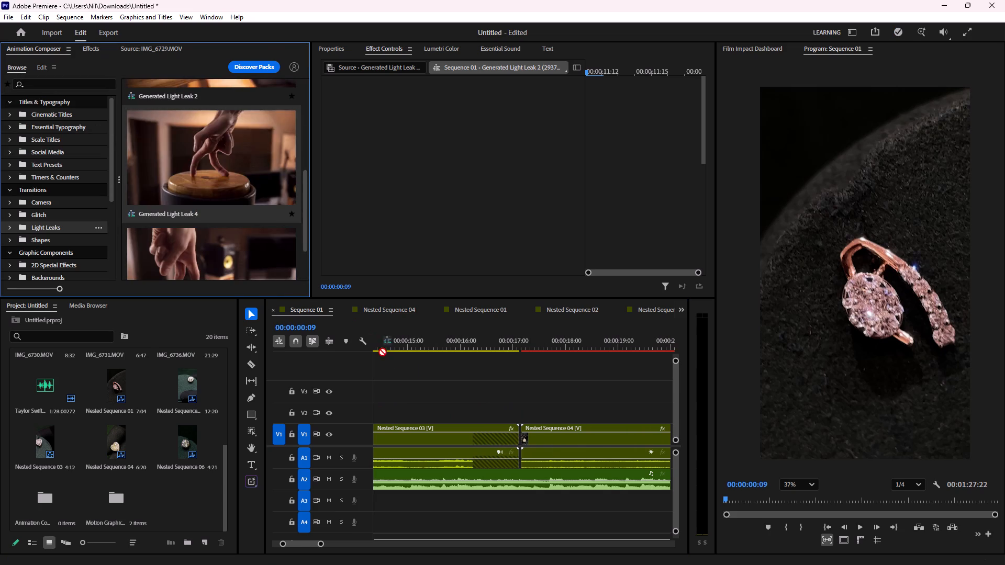
pyautogui.moveTo(383, 352); pyautogui.dragTo(522, 411)
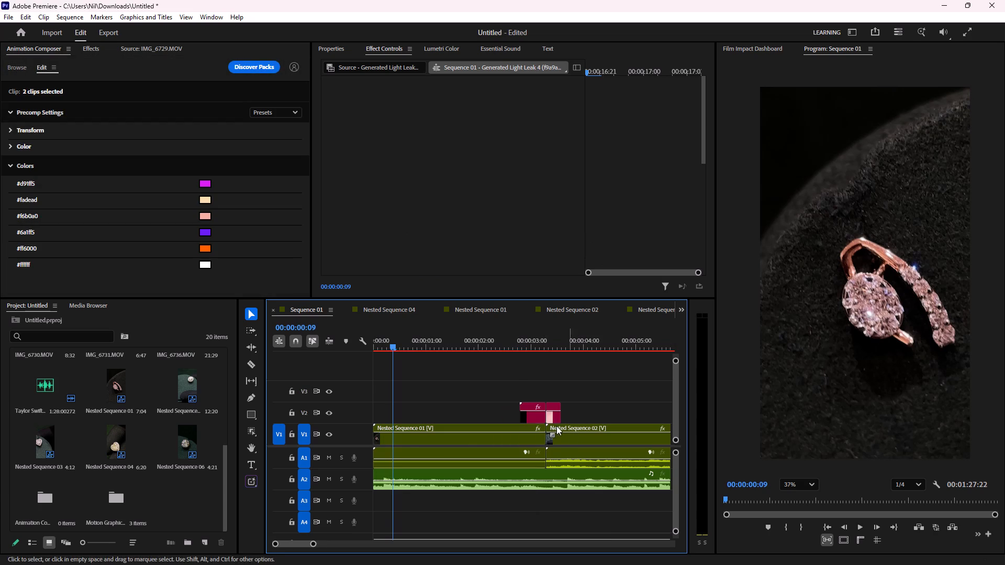
pyautogui.scroll(-20, 538, 438)
pyautogui.scroll(-12, 538, 438)
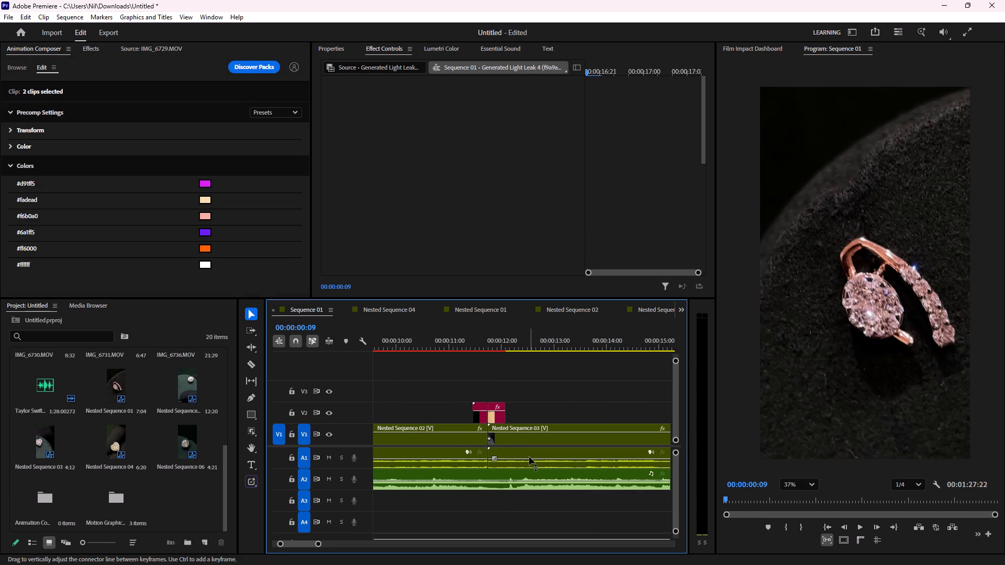
pyautogui.scroll(-13, 529, 457)
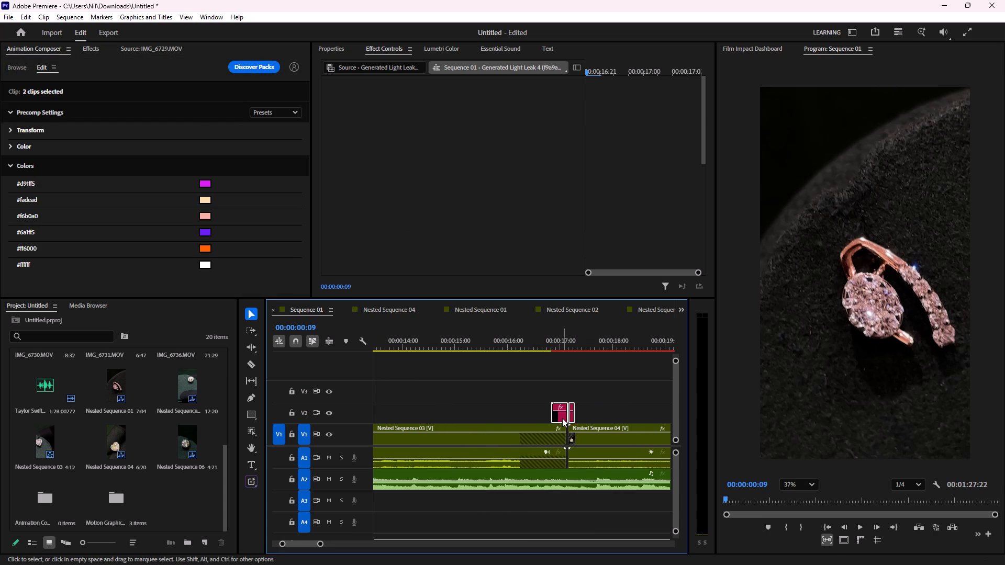
pyautogui.click(559, 416)
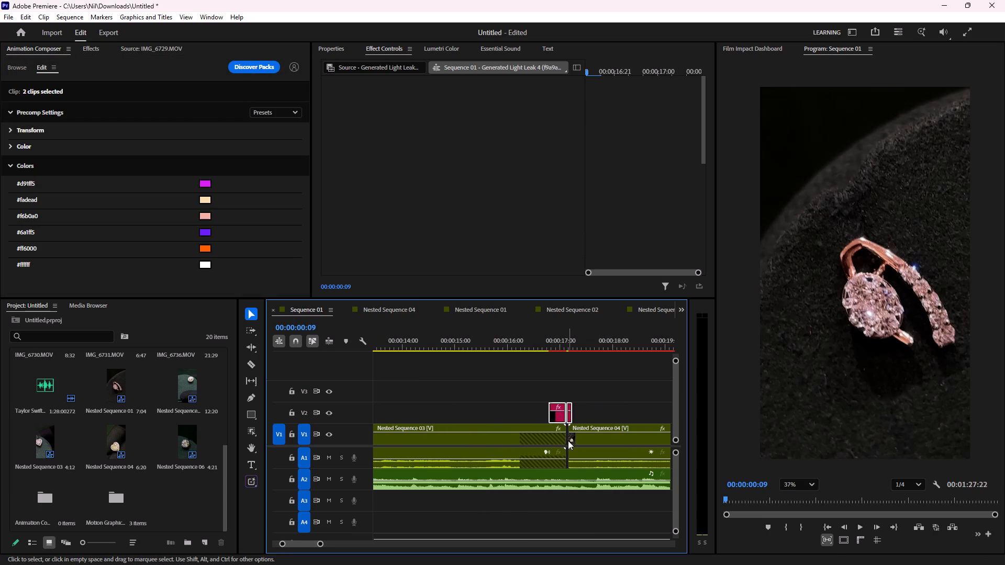
# Delete the small gap between Nested Sequence 03 and Nested Sequence 04.
pyautogui.keyDown('alt'); pyautogui.scroll(16, 568, 440); pyautogui.keyUp('alt')
pyautogui.click(567, 437)
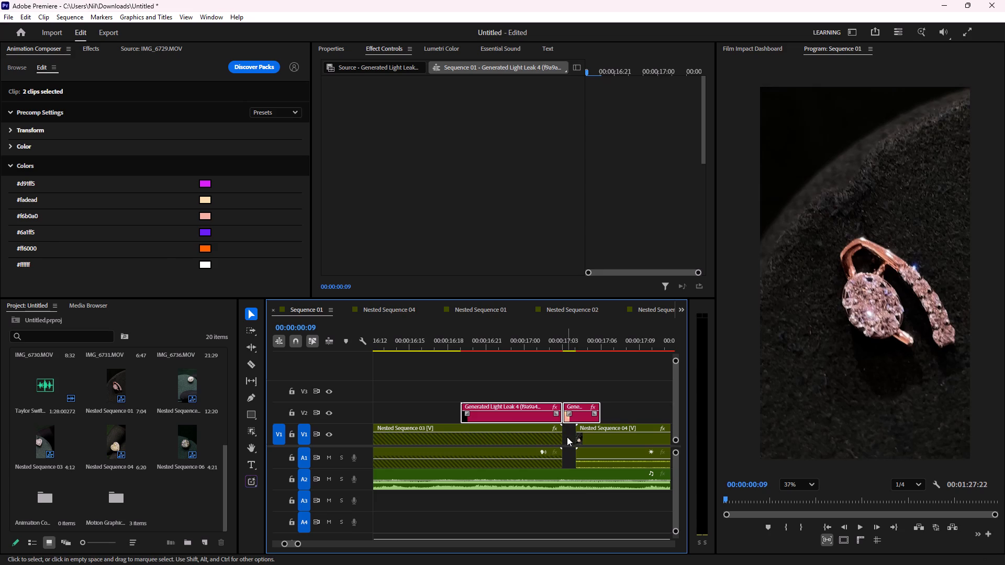
pyautogui.press('Delete')
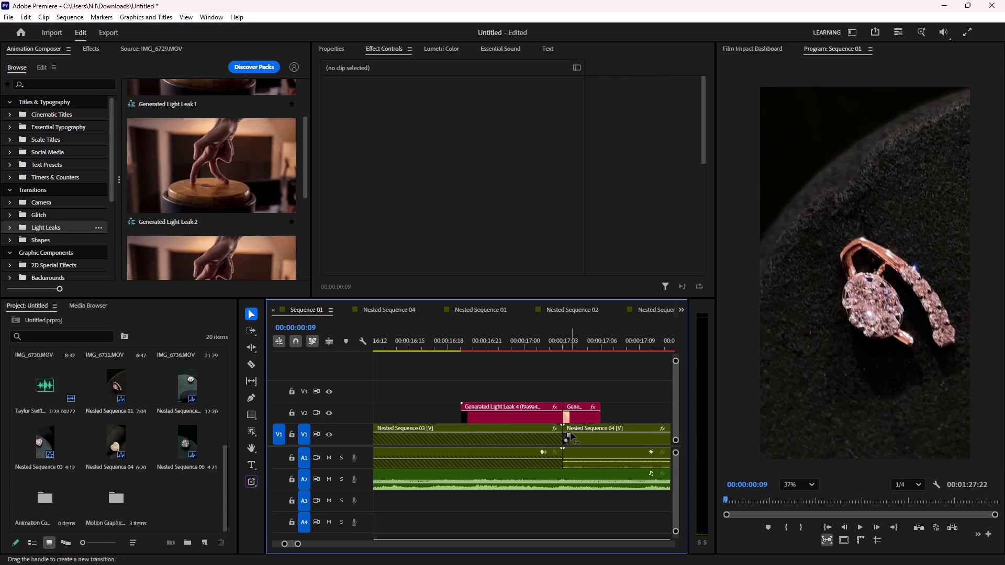
# Add the Generated Light Leak 4 transition on V2 over the cut between Nested Sequence 04 and Nested Sequence 06.
pyautogui.keyDown('alt'); pyautogui.scroll(-20, 551, 435); pyautogui.keyUp('alt')
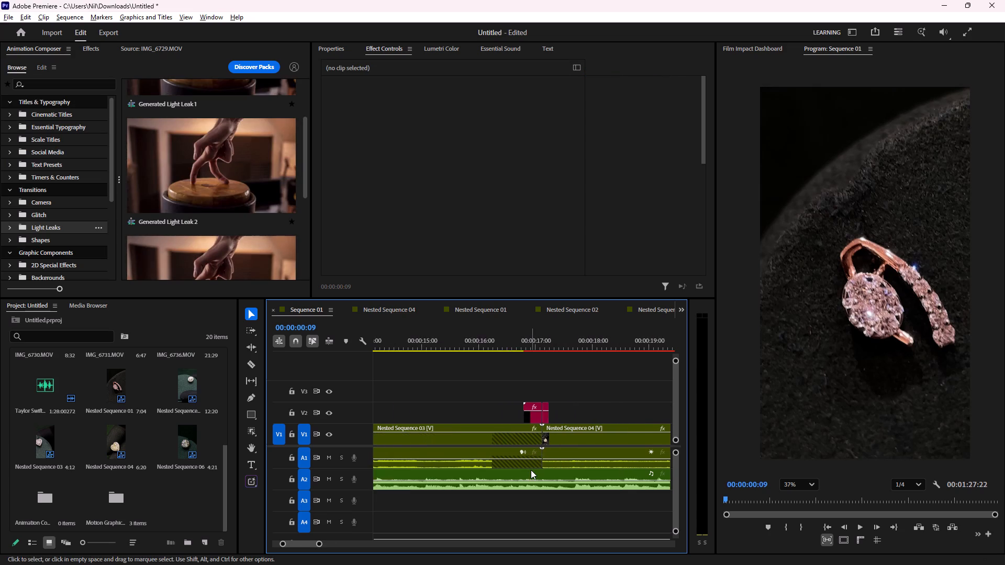
pyautogui.keyDown('alt'); pyautogui.scroll(-6, 531, 470); pyautogui.keyUp('alt')
pyautogui.keyDown('alt'); pyautogui.scroll(11, 621, 453); pyautogui.keyUp('alt')
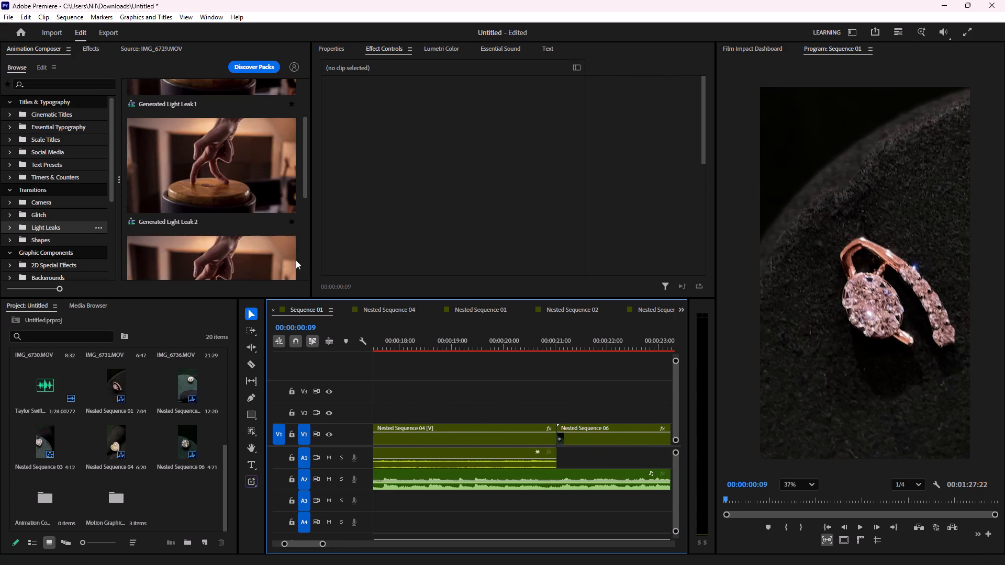
pyautogui.scroll(-3, 253, 263)
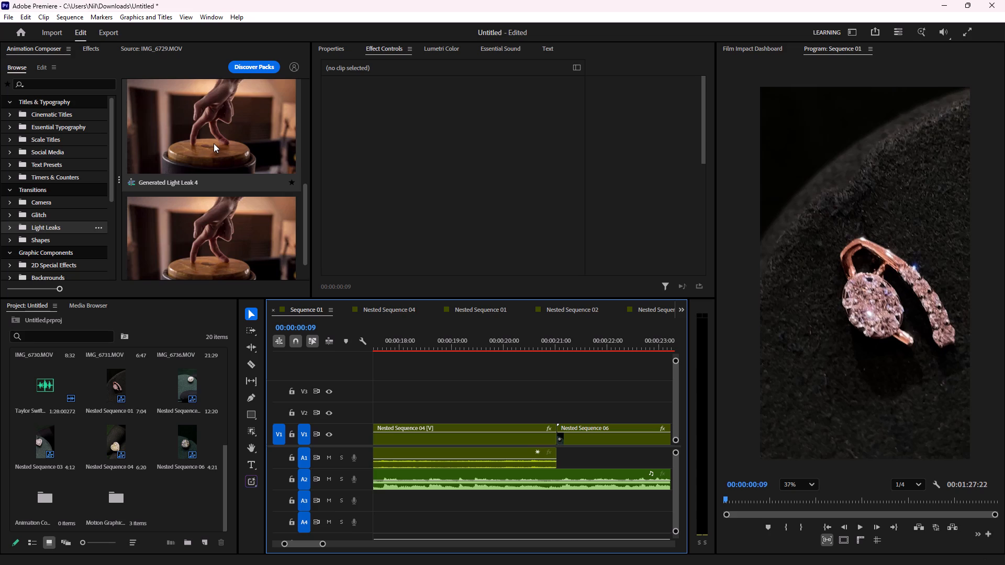
pyautogui.click(210, 145)
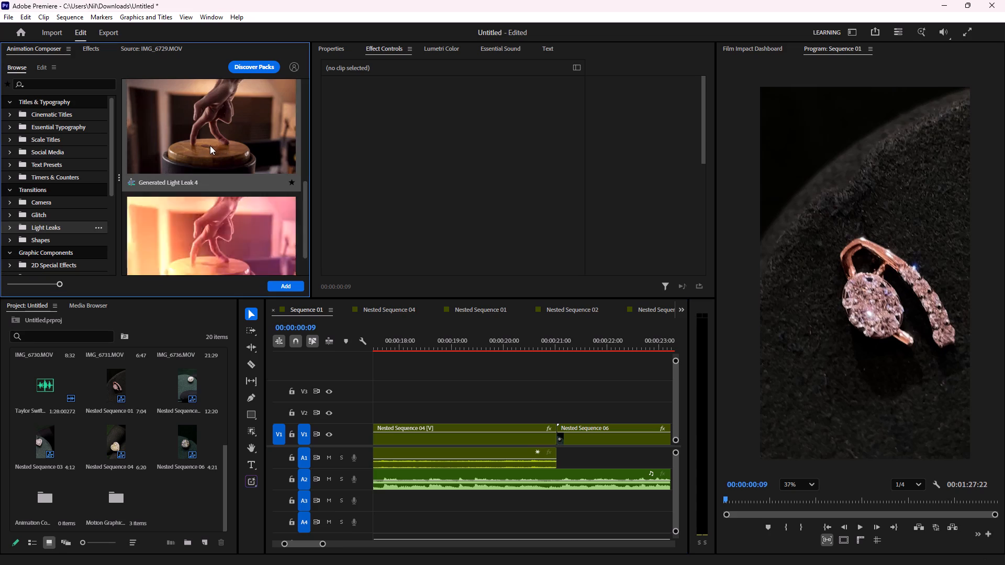
pyautogui.moveTo(209, 141); pyautogui.dragTo(559, 414)
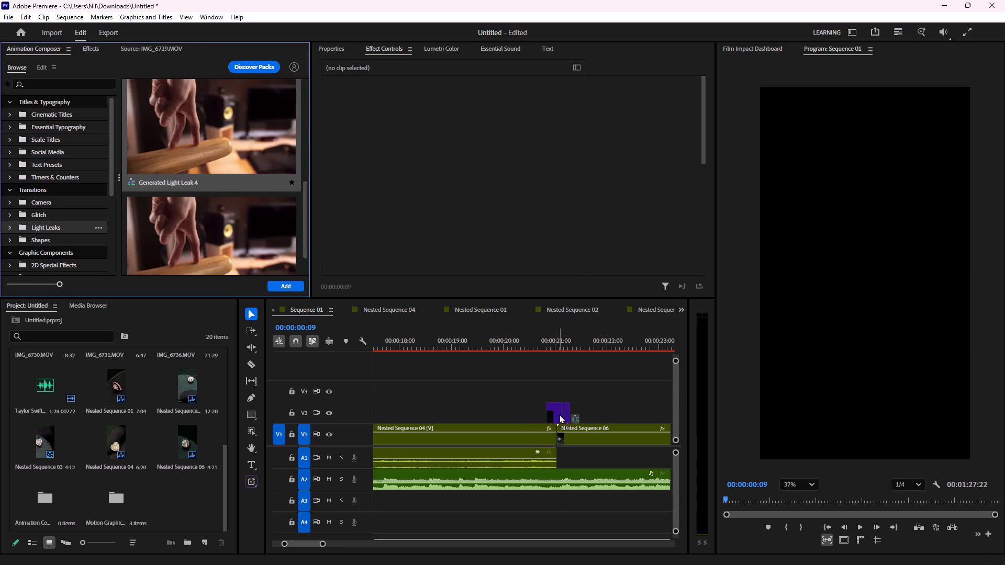
pyautogui.moveTo(559, 414); pyautogui.dragTo(554, 414)
# Add the Generated Light Leak 9 transition on V2 over the cut between Nested Sequence 06 and IMG_6736.MOV.
pyautogui.scroll(-8, 516, 431)
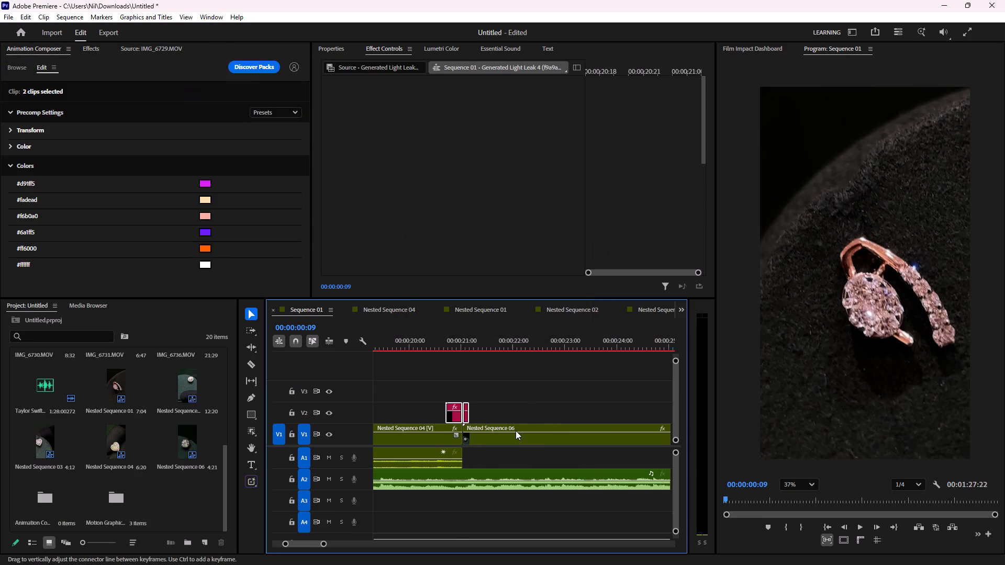
pyautogui.scroll(-11, 516, 431)
pyautogui.click(18, 65)
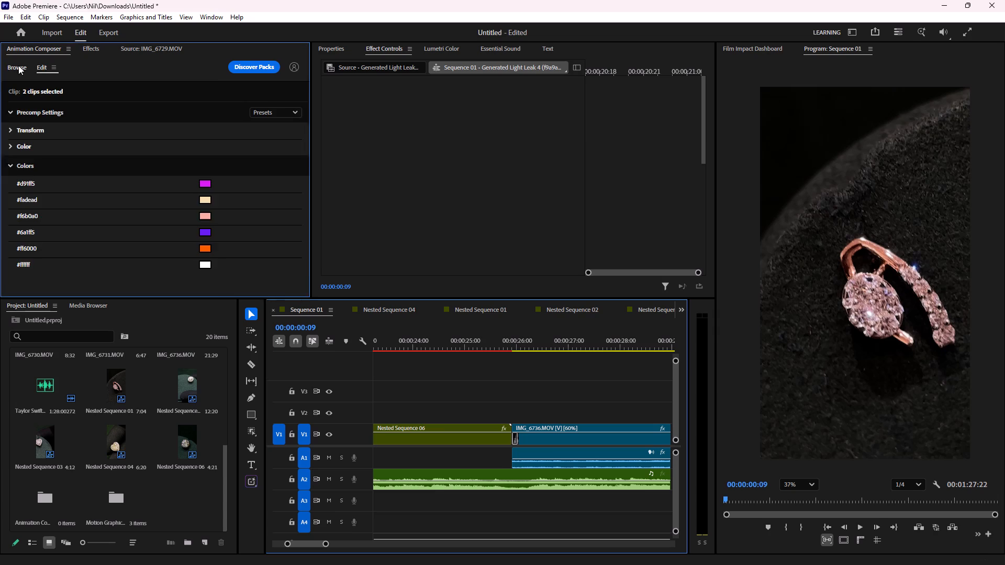
pyautogui.scroll(-11, 197, 229)
pyautogui.moveTo(215, 222); pyautogui.dragTo(478, 368)
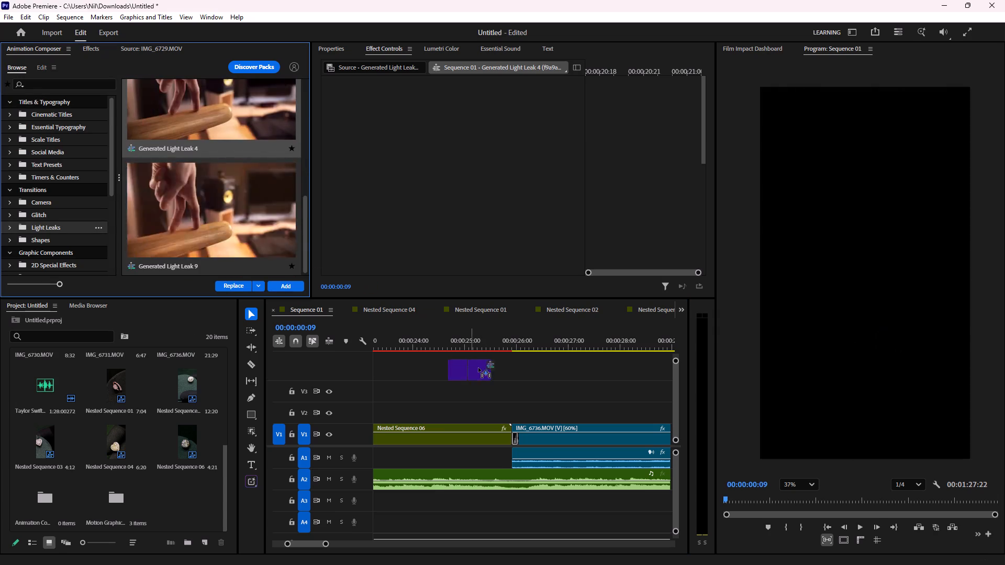
pyautogui.moveTo(478, 368); pyautogui.dragTo(513, 413)
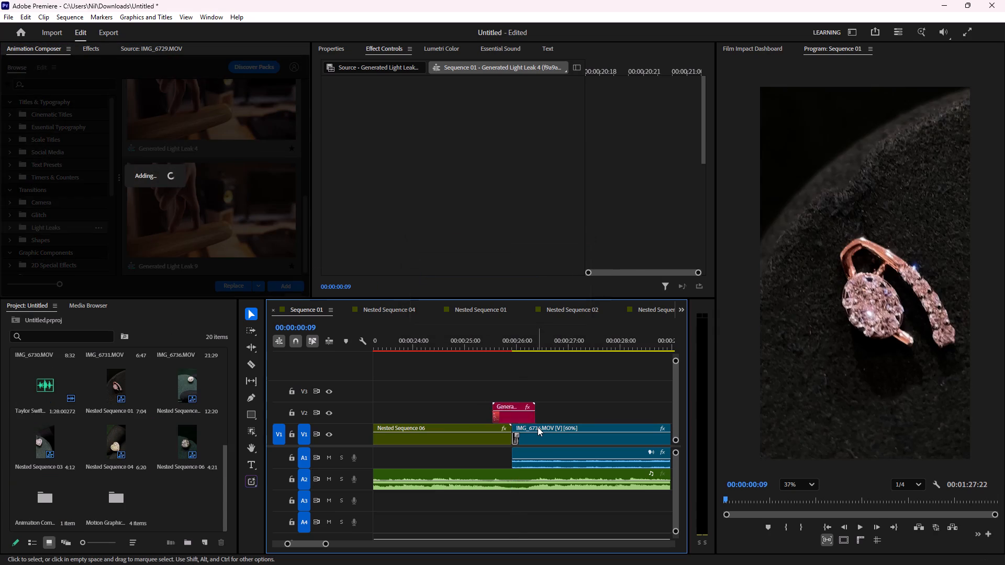
# Add the Generated Light Leak 1 transition on V2 over the end of the IMG_6736.MOV clip.
pyautogui.keyDown('alt'); pyautogui.scroll(-10, 538, 425); pyautogui.keyUp('alt')
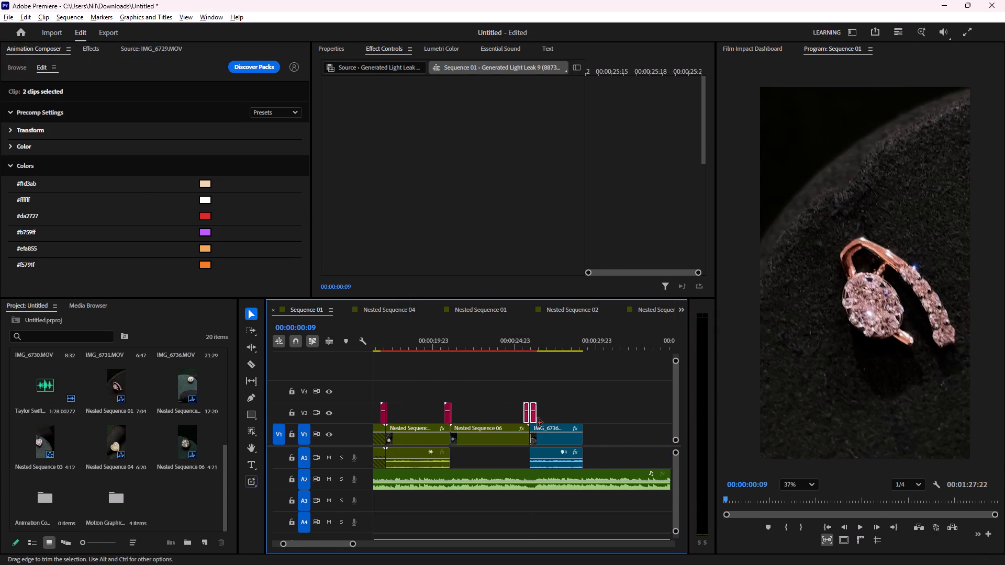
pyautogui.click(15, 70)
pyautogui.scroll(7, 181, 179)
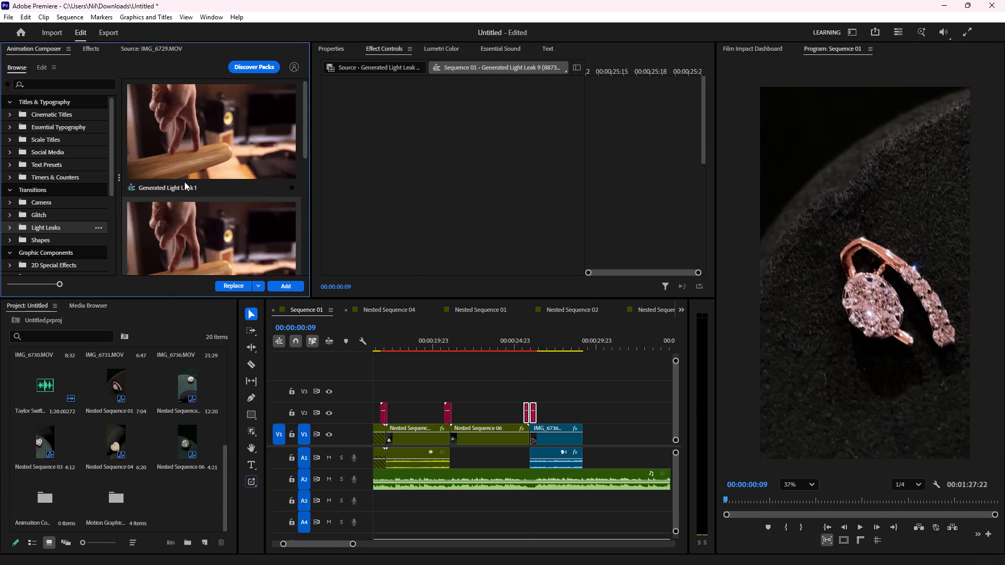
pyautogui.scroll(4, 184, 182)
pyautogui.moveTo(230, 132); pyautogui.dragTo(585, 411)
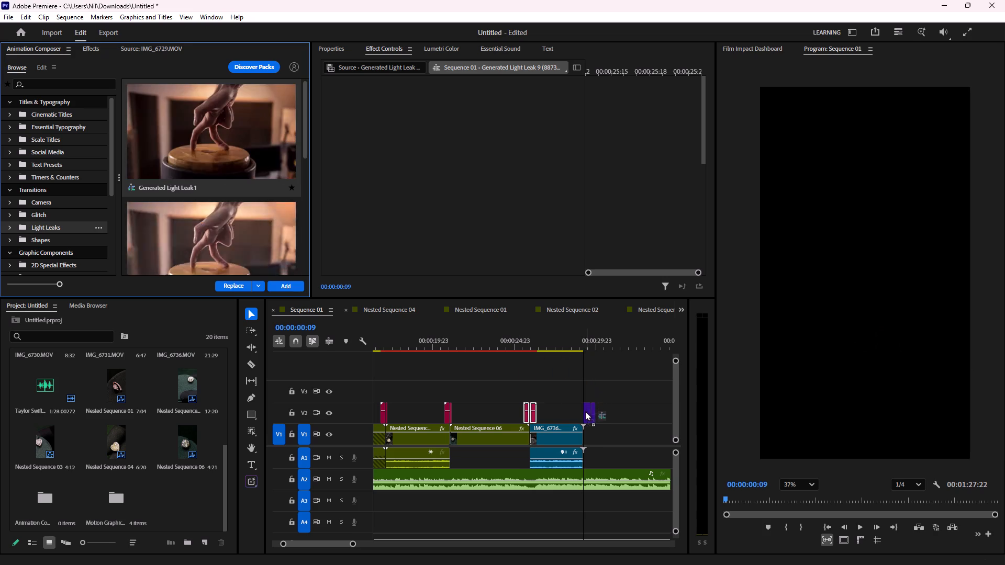
pyautogui.moveTo(585, 411); pyautogui.dragTo(583, 411)
# Play Sequence 01 from the start with the playback resolution set to Full.
pyautogui.keyDown('alt'); pyautogui.scroll(8, 585, 432); pyautogui.keyUp('alt')
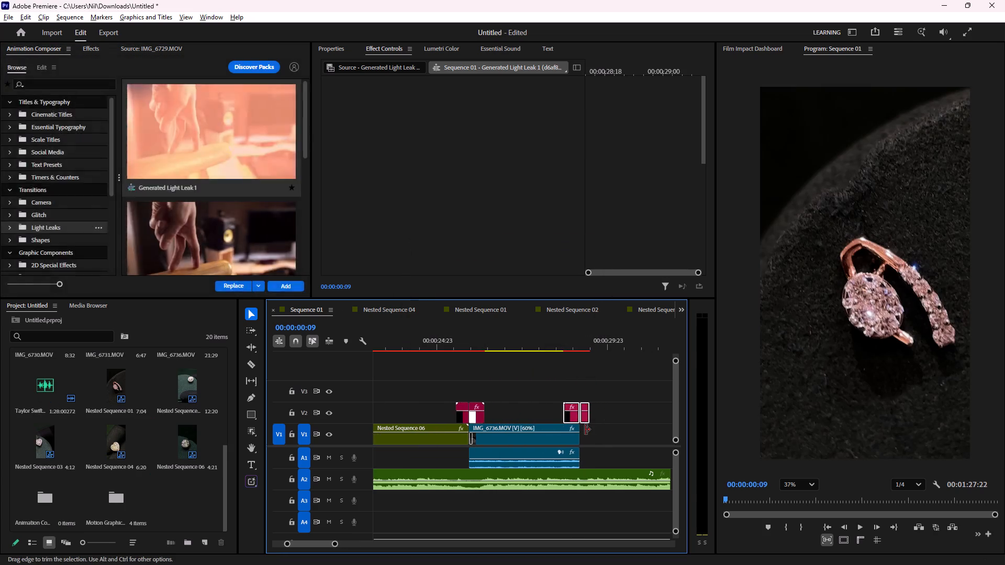
pyautogui.keyDown('alt'); pyautogui.scroll(11, 585, 430); pyautogui.keyUp('alt')
pyautogui.keyDown('alt'); pyautogui.scroll(-20, 585, 428); pyautogui.keyUp('alt')
pyautogui.keyDown('alt'); pyautogui.scroll(-6, 556, 437); pyautogui.keyUp('alt')
pyautogui.moveTo(443, 338); pyautogui.dragTo(307, 345)
pyautogui.press('space')
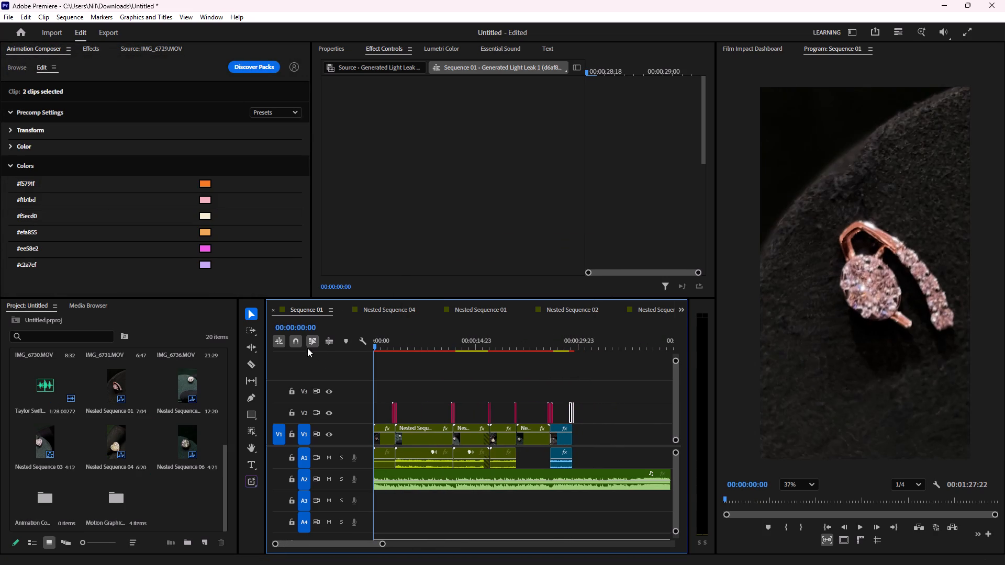
pyautogui.press('space')
pyautogui.click(907, 487)
pyautogui.click(914, 501)
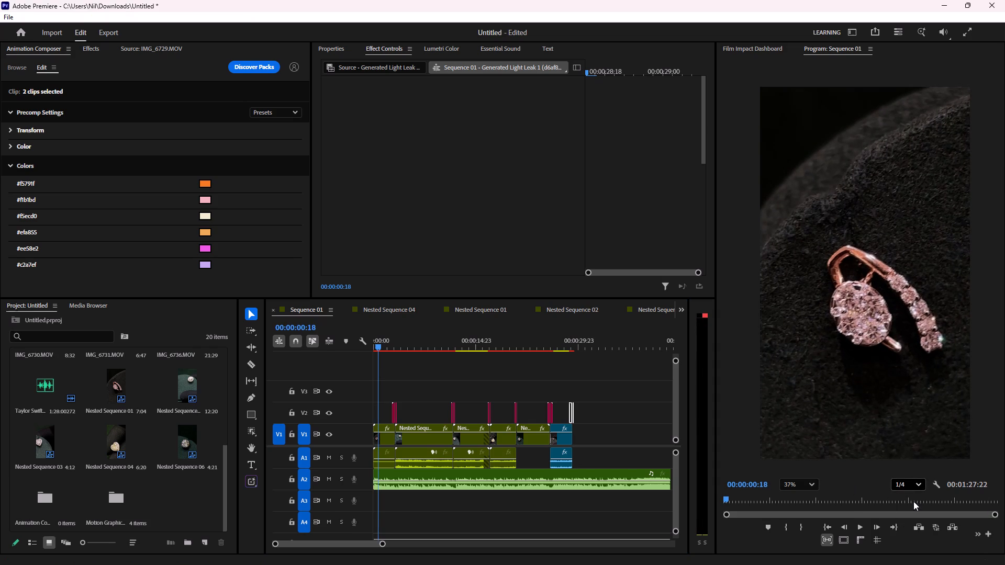
pyautogui.press('space')
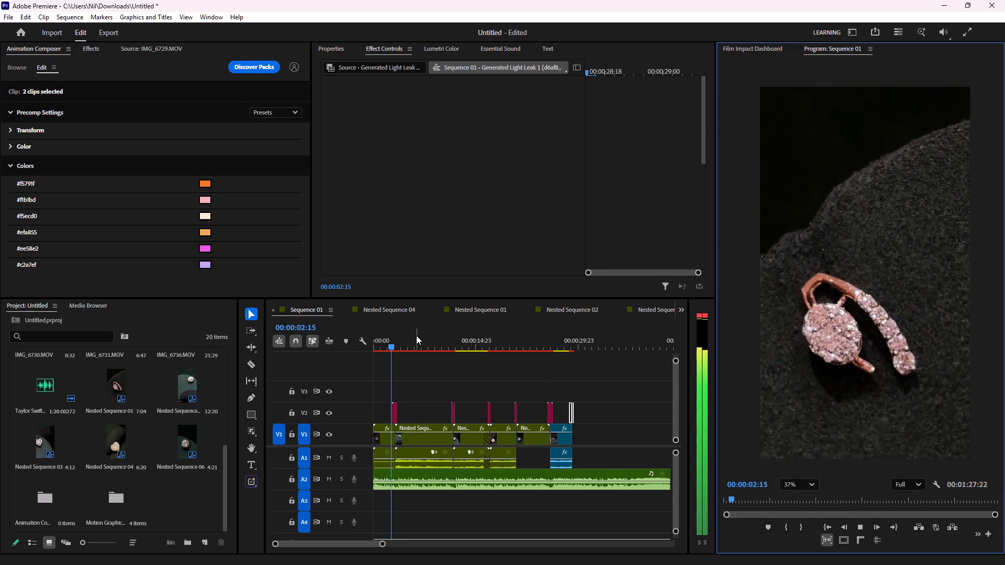
pyautogui.press('space')
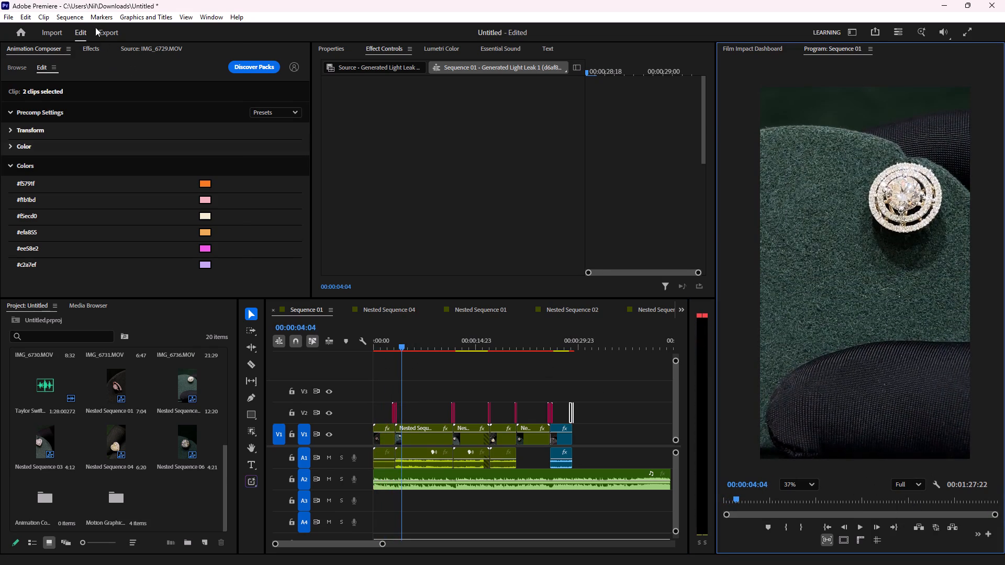
# Set Sequence 01's timebase to 60.00 frames/second in the sequence settings.
pyautogui.click(76, 18)
pyautogui.click(98, 29)
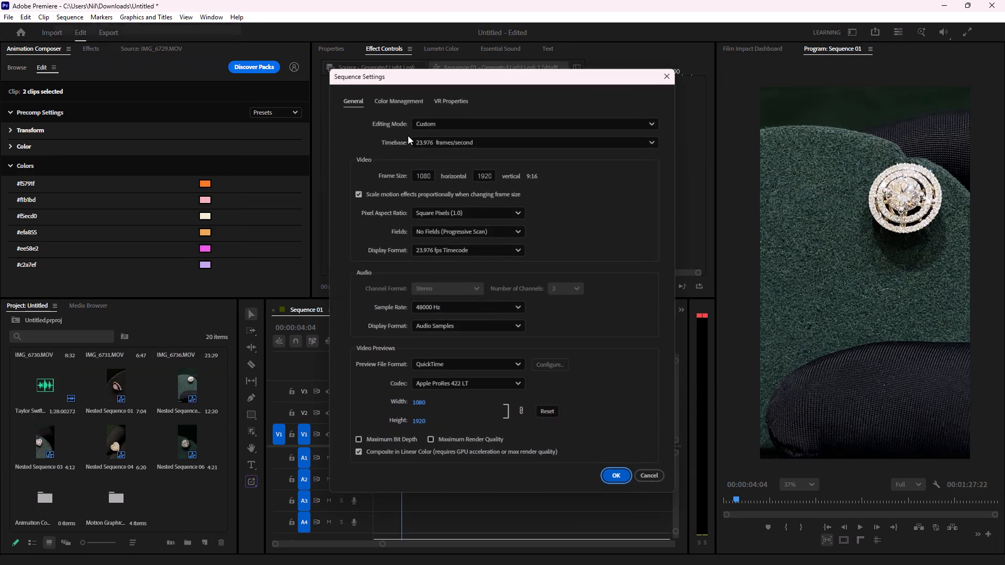
pyautogui.click(406, 102)
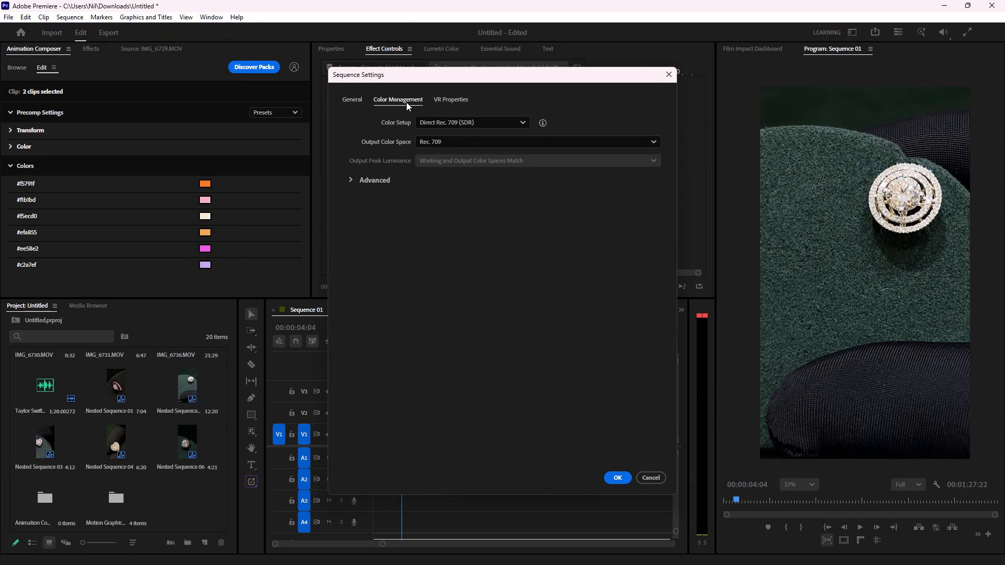
pyautogui.click(359, 98)
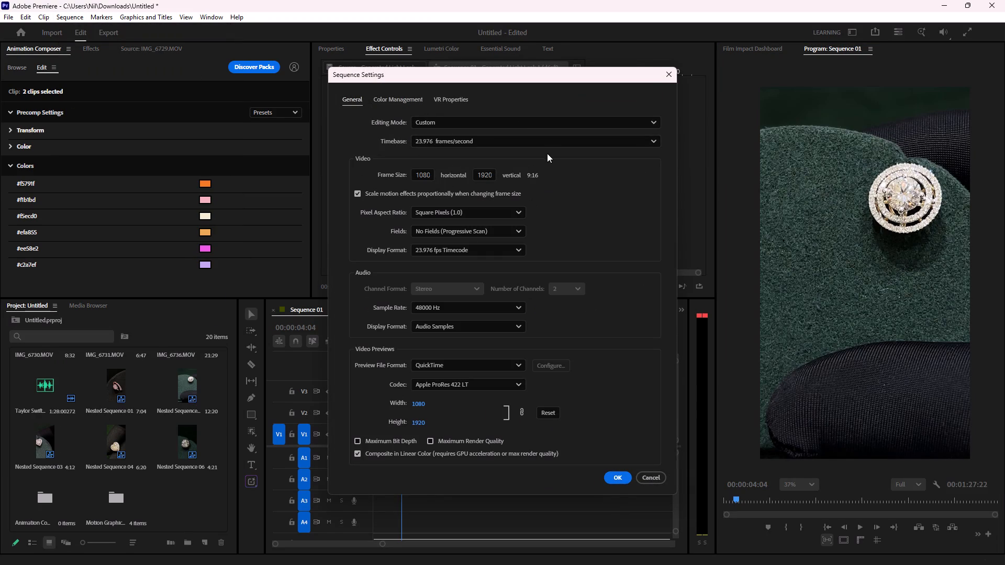
pyautogui.click(548, 143)
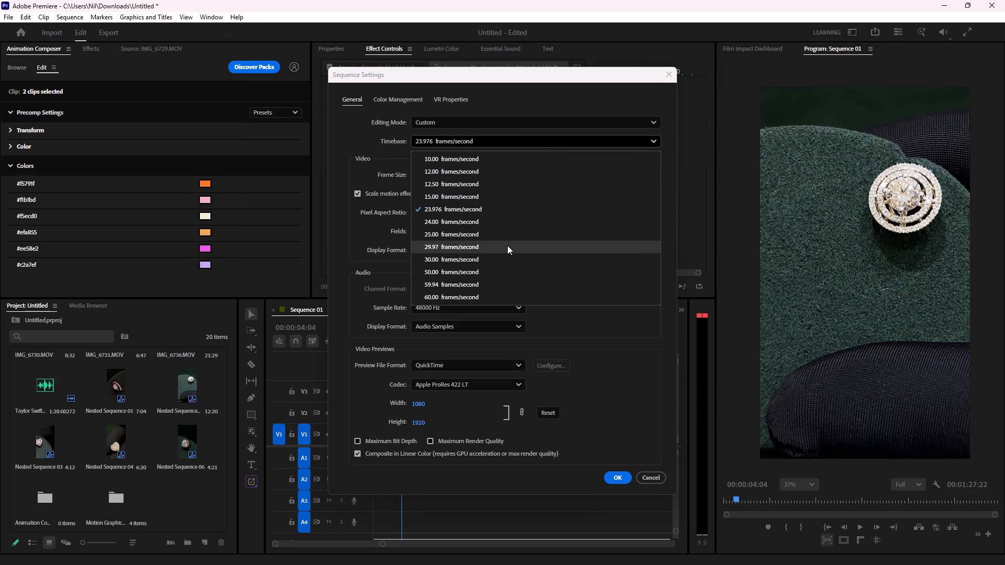
pyautogui.click(496, 297)
pyautogui.click(619, 482)
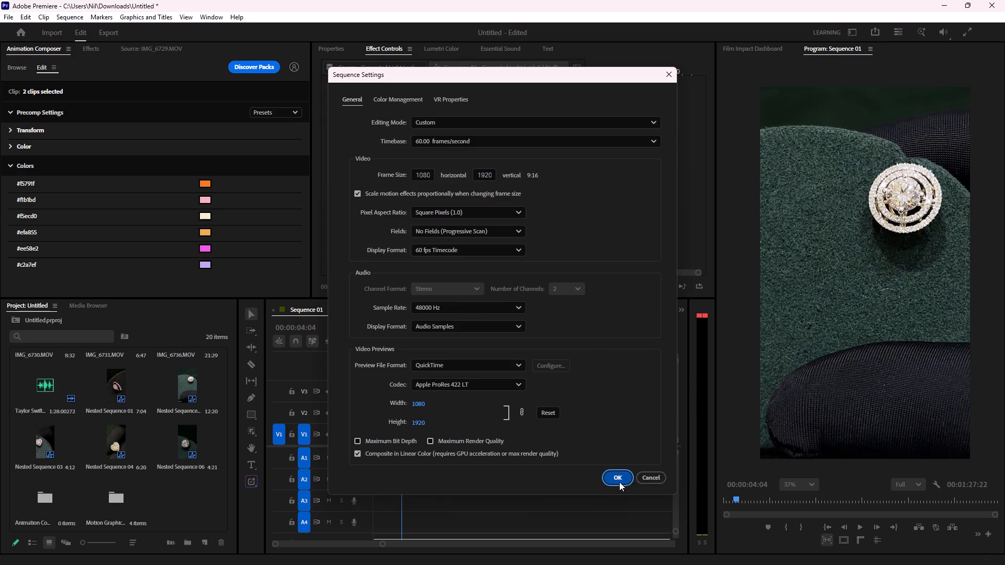
# Play Sequence 01 from the start through the first light leak into Nested Sequence 02.
pyautogui.moveTo(421, 346); pyautogui.dragTo(366, 347)
pyautogui.press('space')
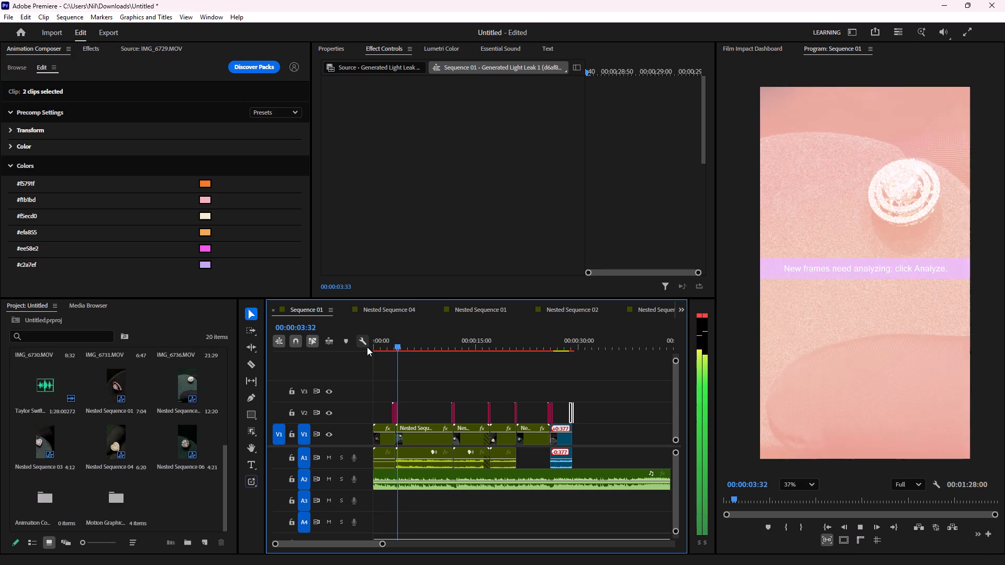
pyautogui.press('space')
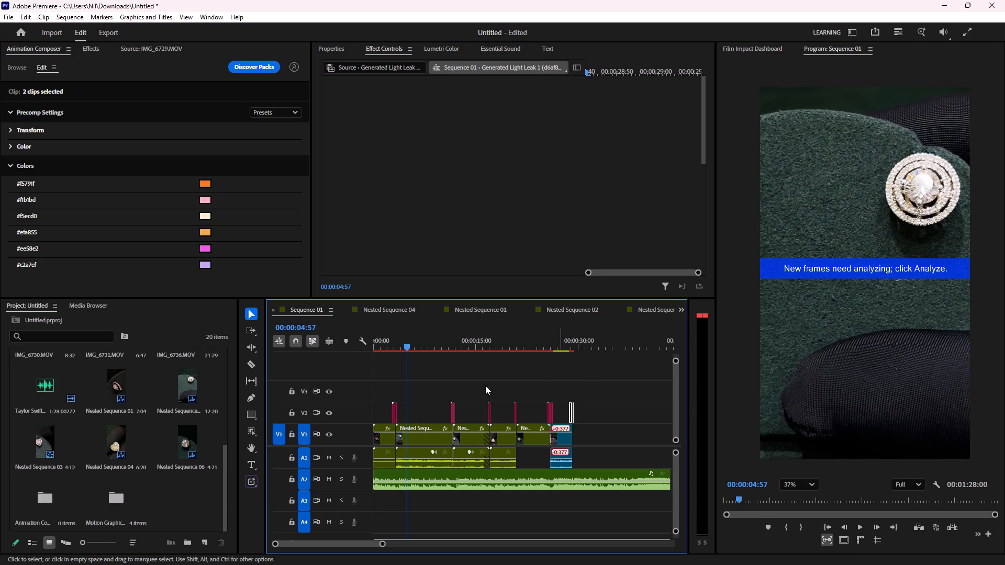
# Start a new Warp Stabilizer analysis on Nested Sequence 02.
pyautogui.click(429, 436)
pyautogui.scroll(-12, 417, 195)
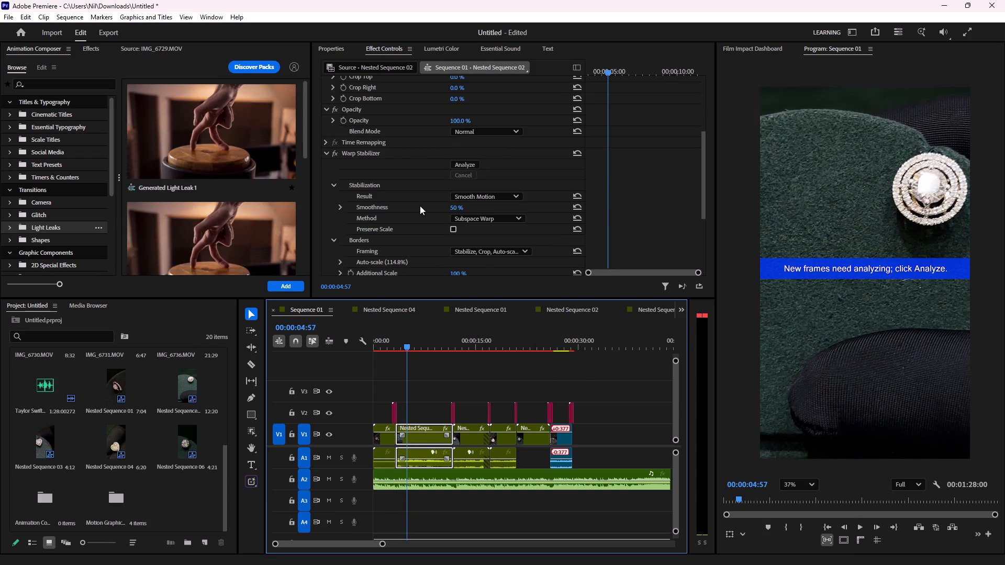
pyautogui.scroll(-1, 420, 206)
pyautogui.click(467, 156)
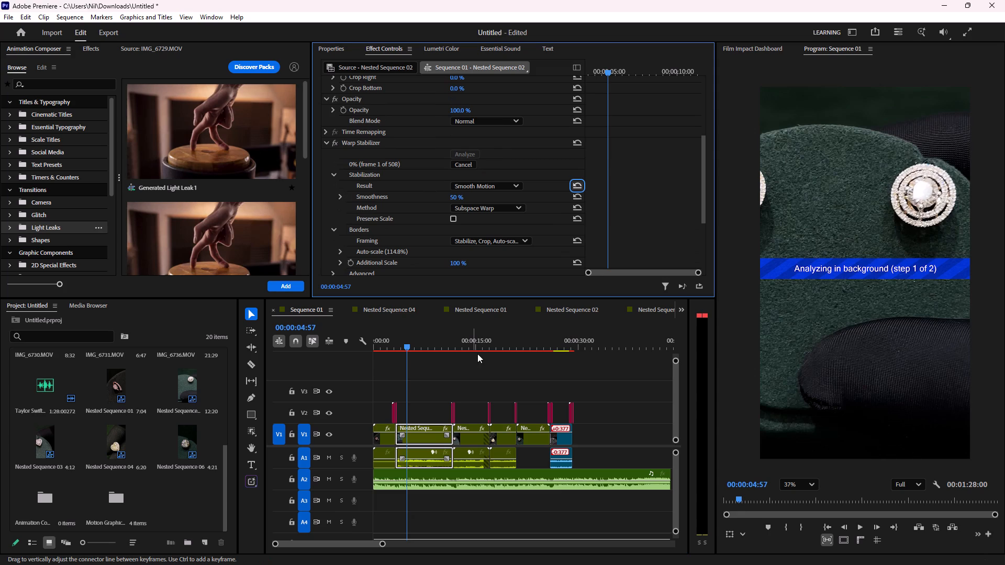
# Preview playback within Nested Sequence 03 and set the playback resolution to 1/2.
pyautogui.click(474, 340)
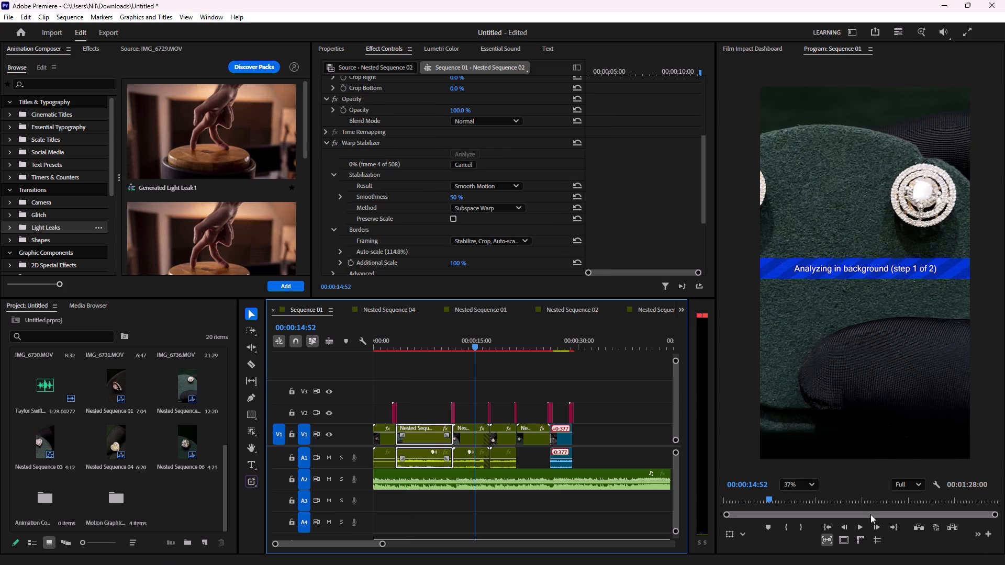
pyautogui.click(859, 526)
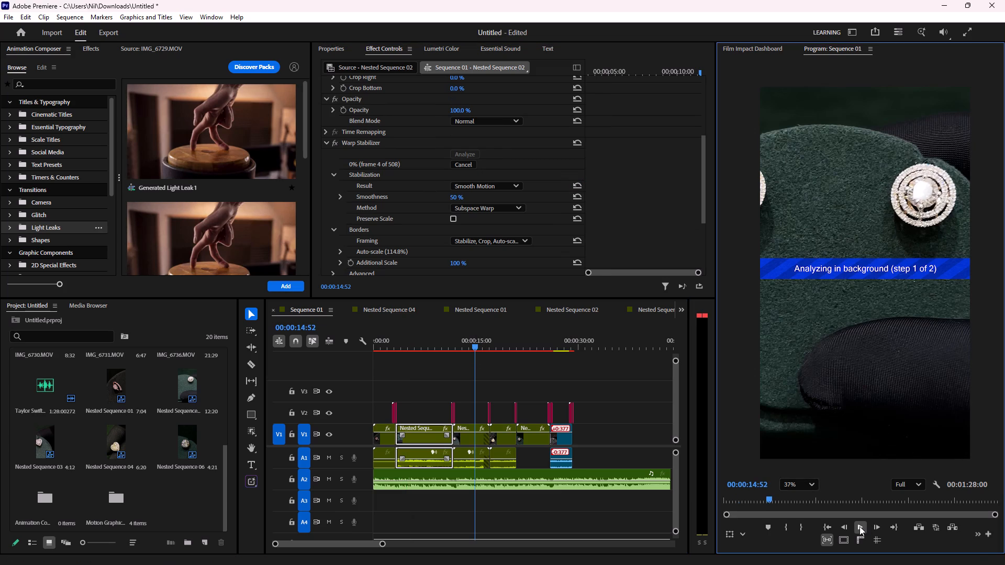
pyautogui.click(859, 526)
pyautogui.click(909, 488)
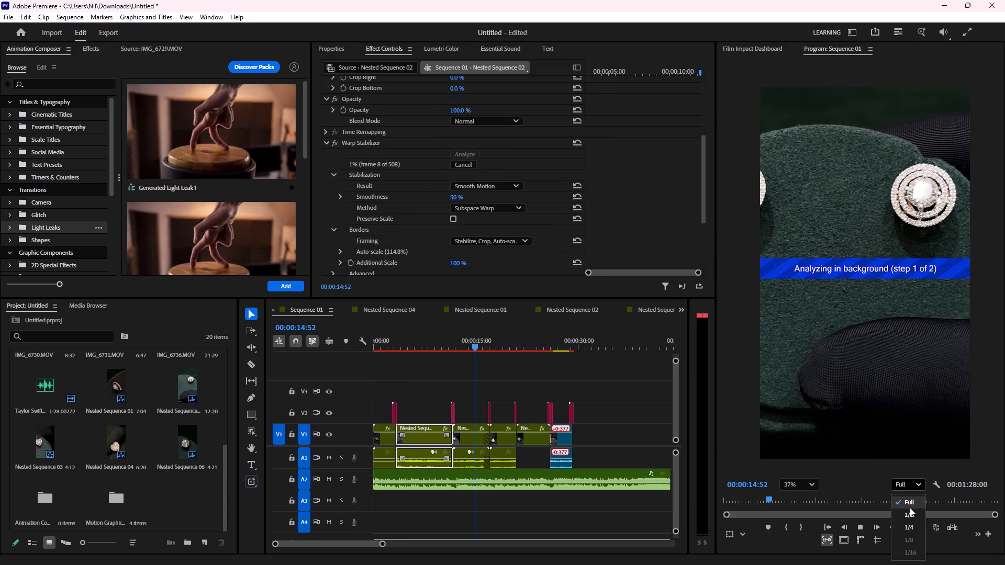
pyautogui.click(912, 518)
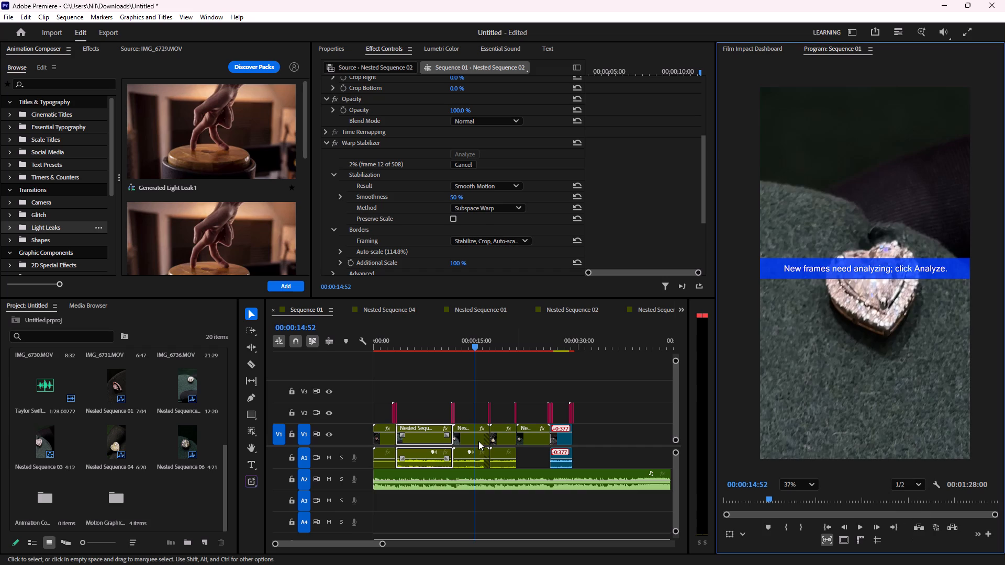
# Start a new Warp Stabilizer analysis on Nested Sequence 03.
pyautogui.click(473, 442)
pyautogui.scroll(-6, 478, 205)
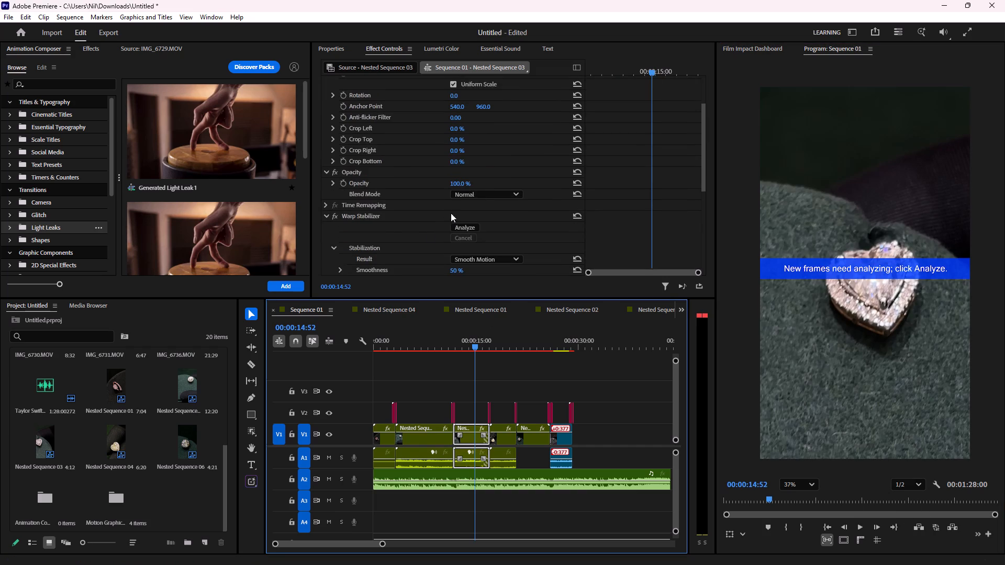
pyautogui.scroll(-6, 427, 235)
pyautogui.click(469, 162)
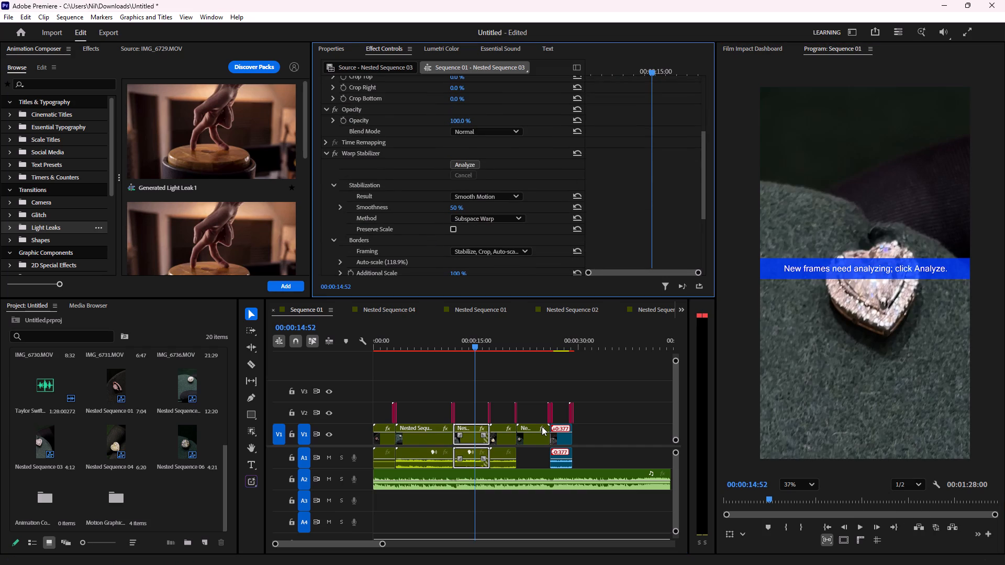
# Move the playhead over Nested Sequence 04 and start a new Warp Stabilizer analysis on that clip.
pyautogui.click(501, 435)
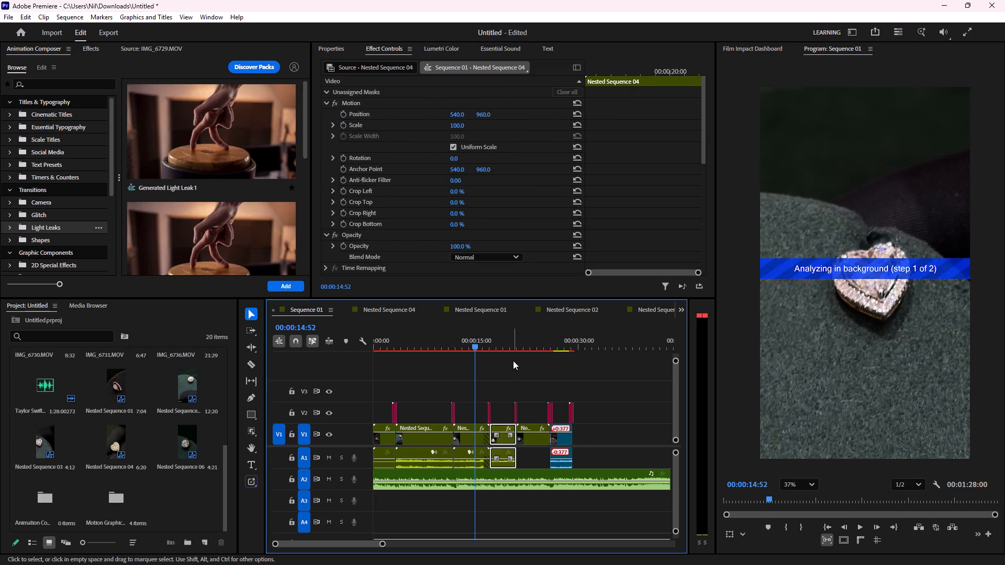
pyautogui.scroll(-13, 527, 214)
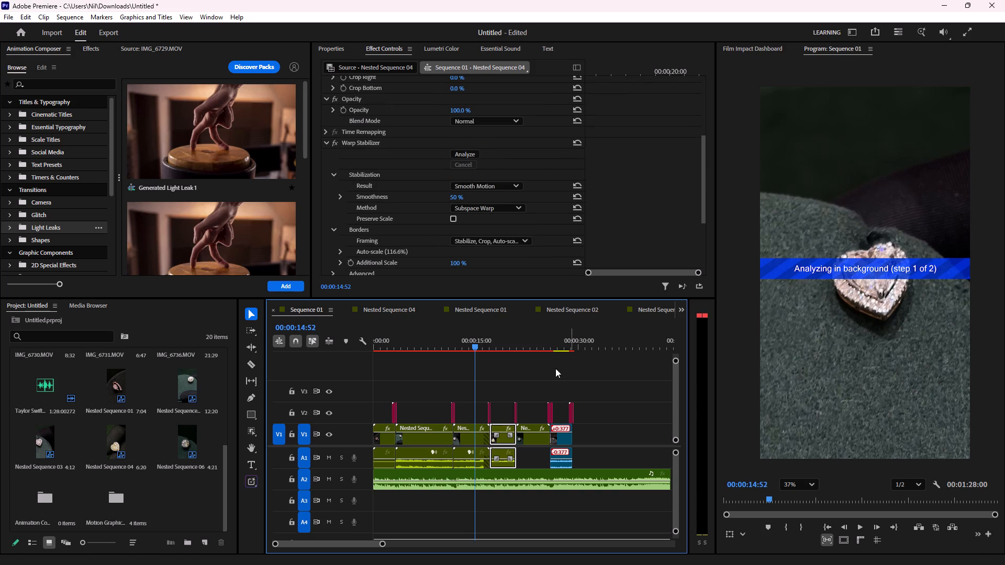
pyautogui.click(507, 340)
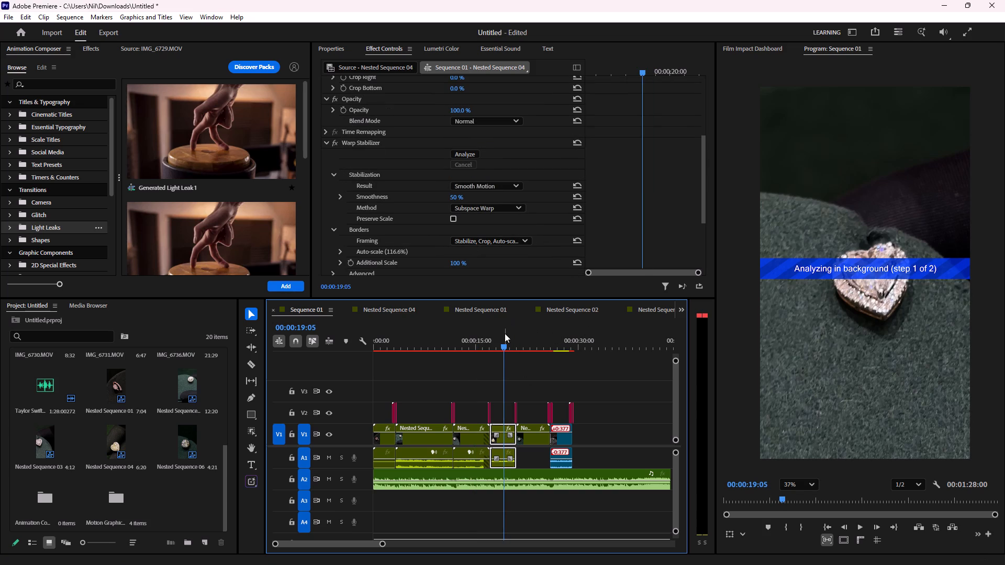
pyautogui.moveTo(505, 346); pyautogui.dragTo(508, 355)
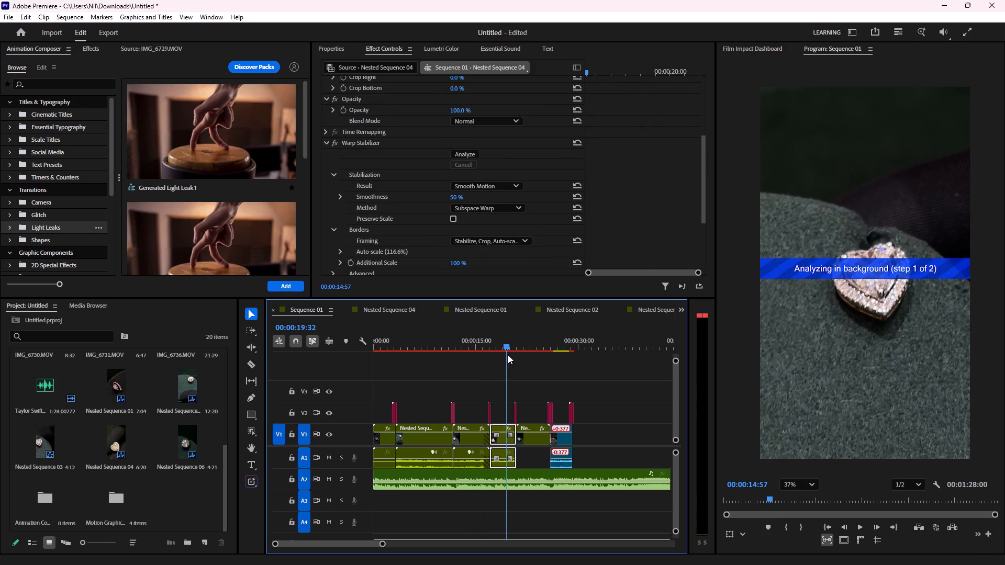
pyautogui.moveTo(508, 355); pyautogui.dragTo(507, 355)
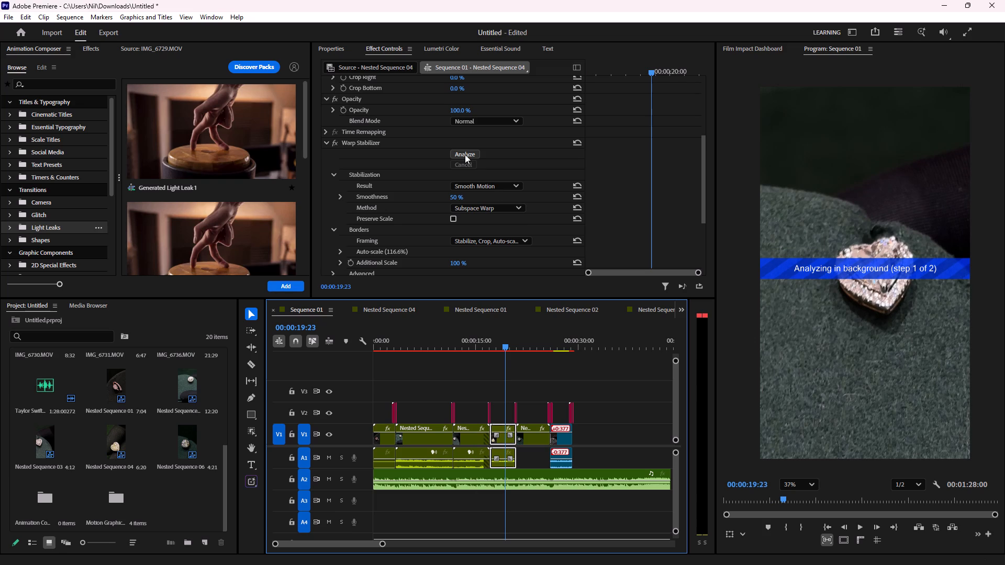
pyautogui.click(465, 154)
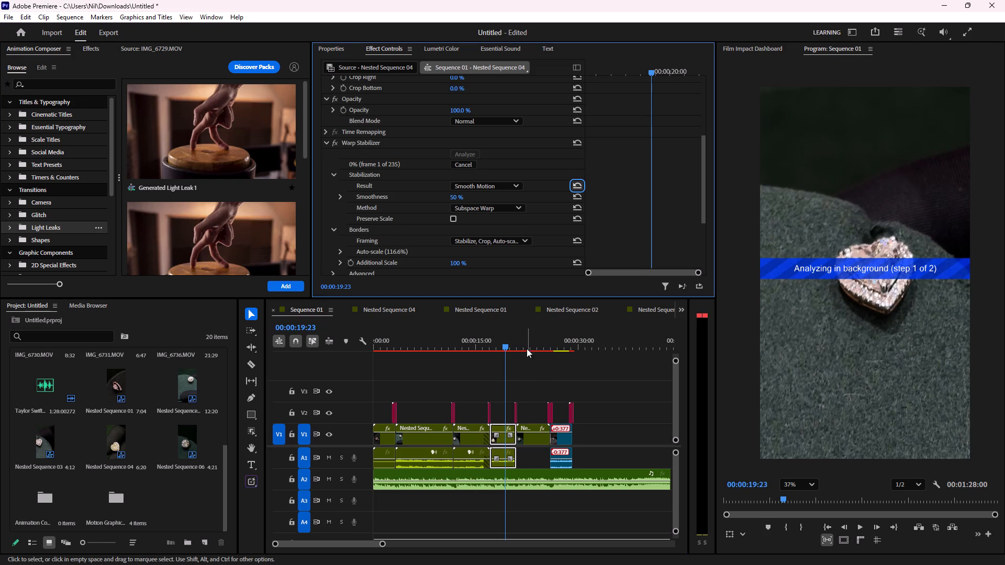
# Move the playhead to Nested Sequence 06 and check that clip's effects for a Warp Stabilizer.
pyautogui.click(529, 344)
pyautogui.click(537, 434)
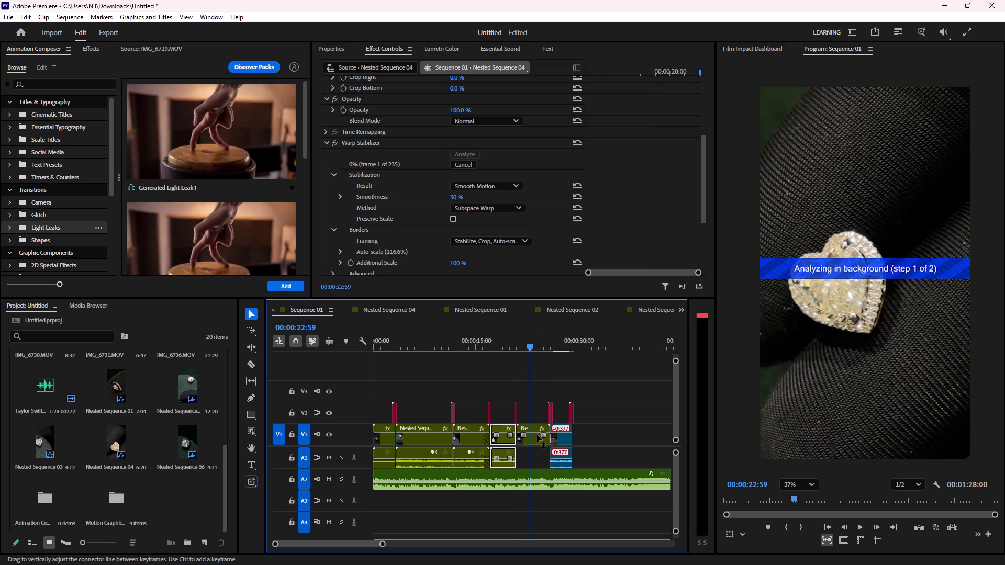
pyautogui.scroll(-7, 531, 248)
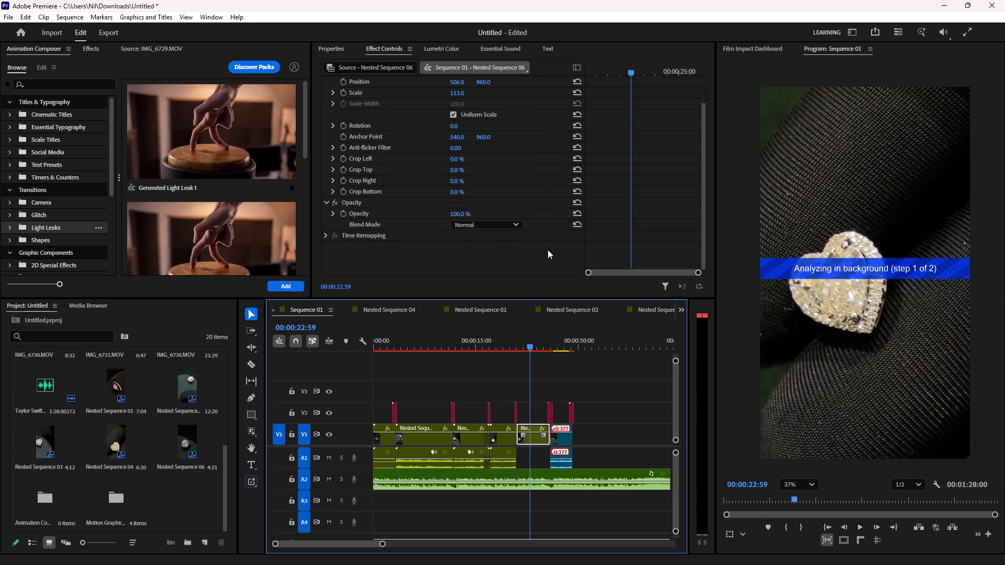
# Check the stabilization analysis on Nested Sequence 04 and return the playhead to the start of Sequence 01.
pyautogui.scroll(-5, 548, 250)
pyautogui.scroll(5, 548, 248)
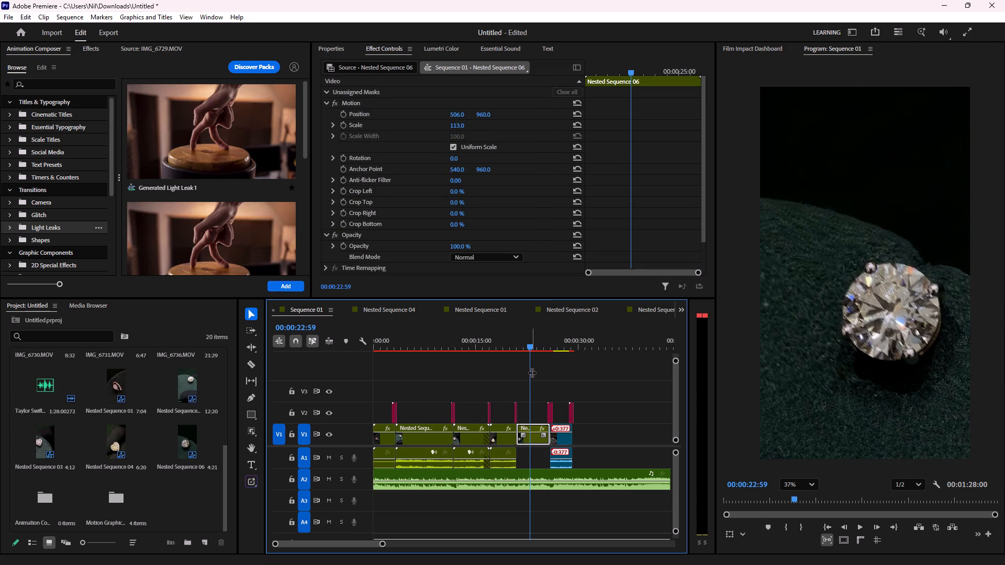
pyautogui.moveTo(532, 343); pyautogui.dragTo(494, 342)
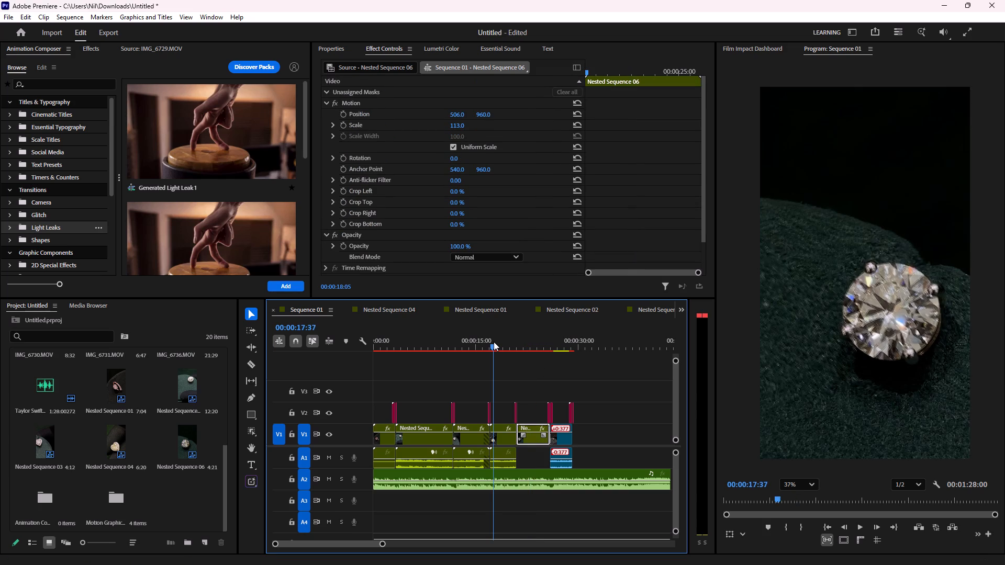
pyautogui.moveTo(494, 342); pyautogui.dragTo(499, 342)
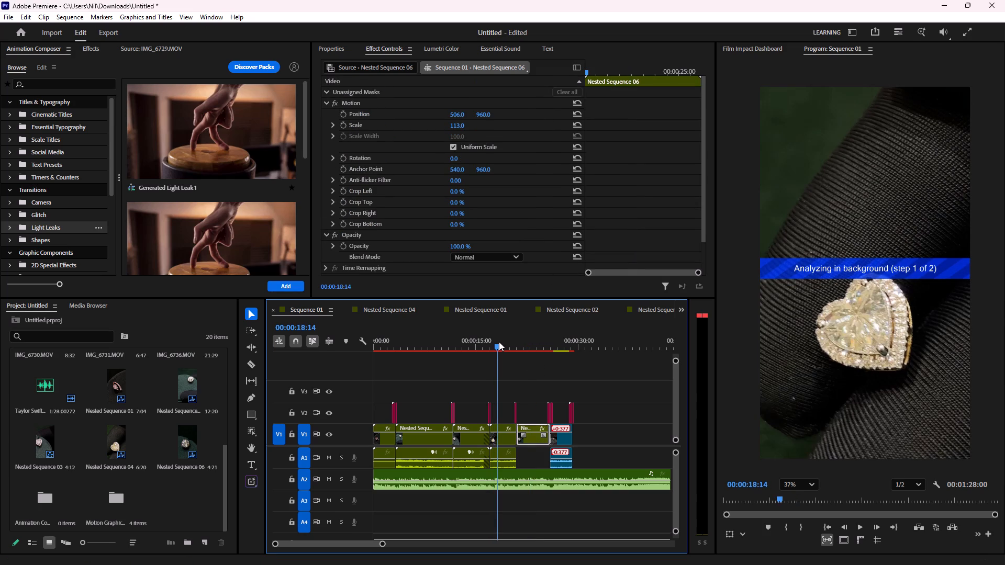
pyautogui.moveTo(499, 342); pyautogui.dragTo(328, 324)
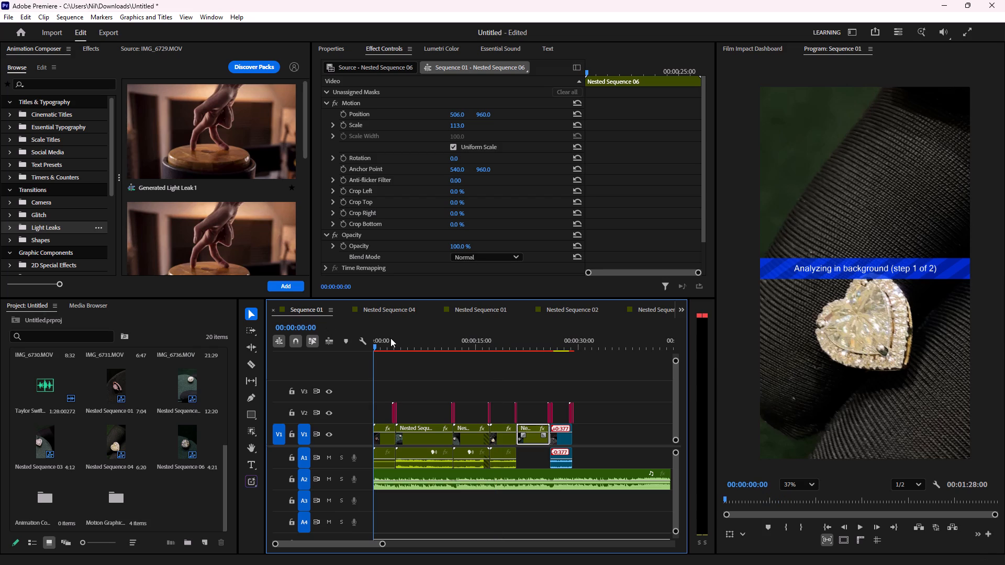
# Set the program playback resolution to Full.
pyautogui.click(903, 479)
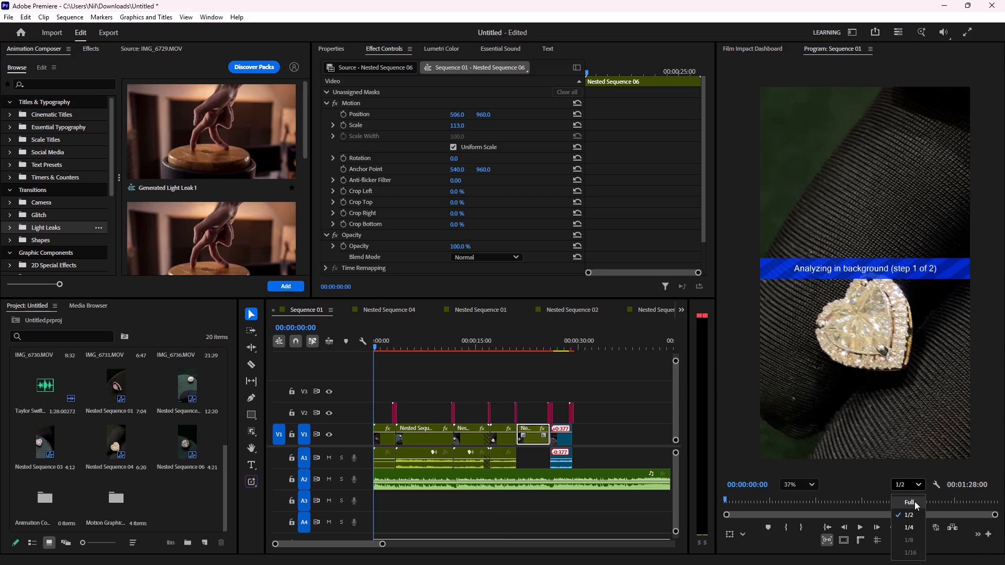
pyautogui.click(914, 502)
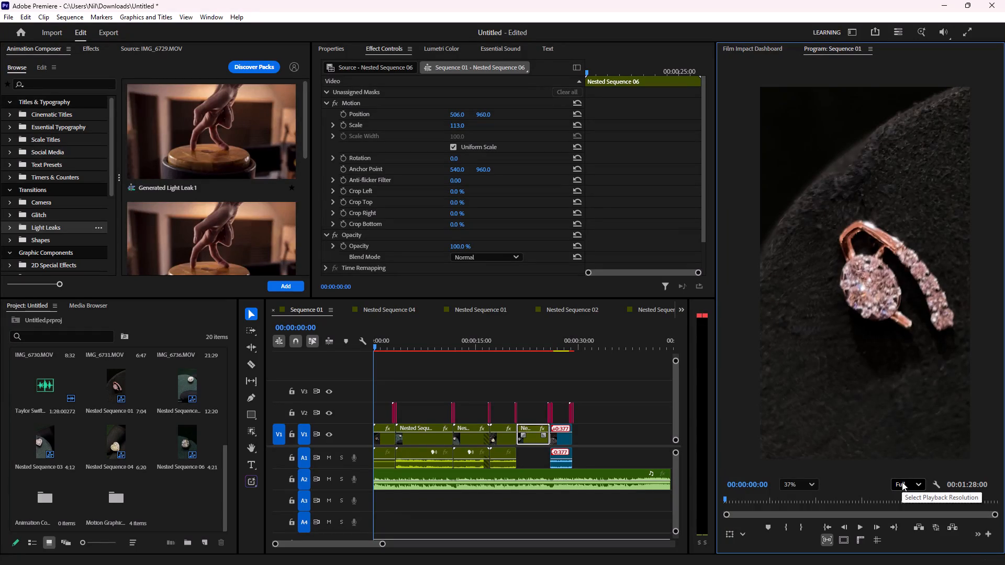
# Start saving the project under a new location and browse to the kanira folder inside Nil on New Volume (D:).
pyautogui.hotkey('ctrl', 'shift', 's')
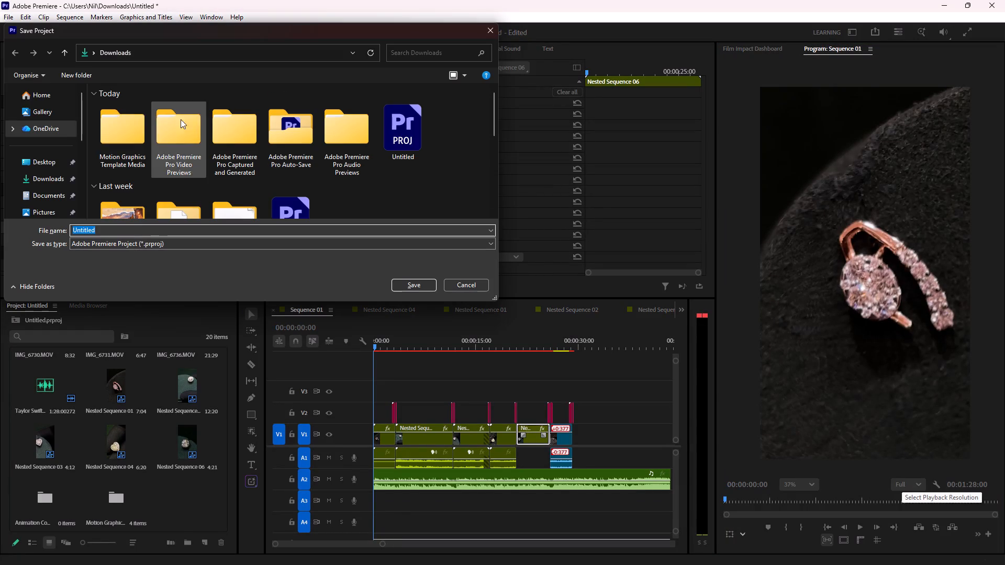
pyautogui.scroll(-7, 49, 174)
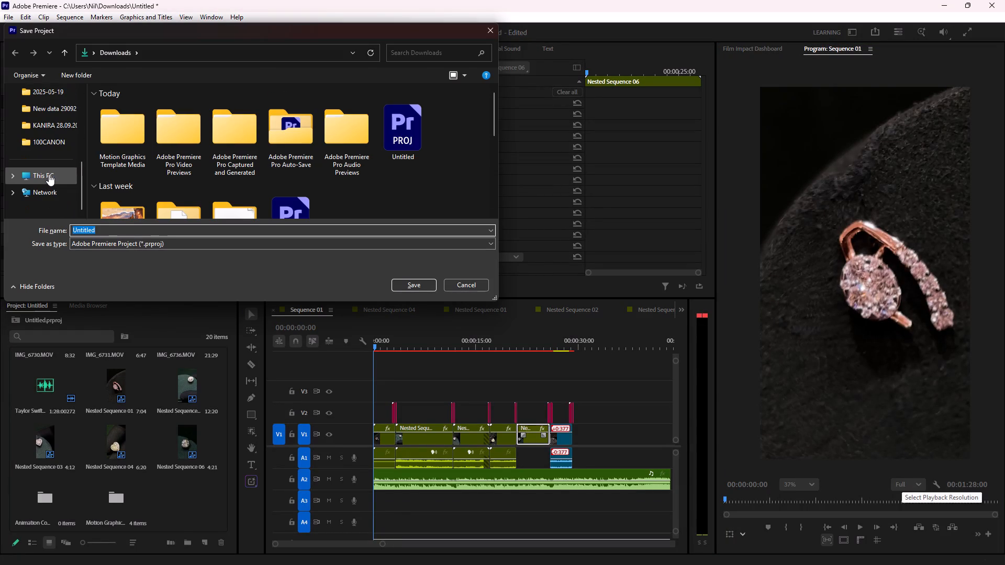
pyautogui.click(50, 175)
pyautogui.doubleClick(295, 121)
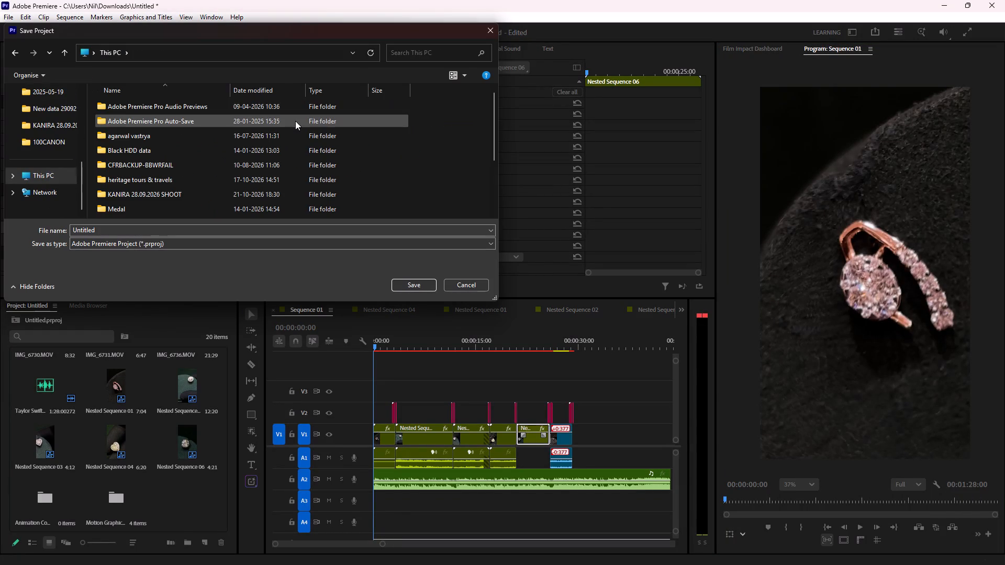
pyautogui.scroll(-2, 185, 188)
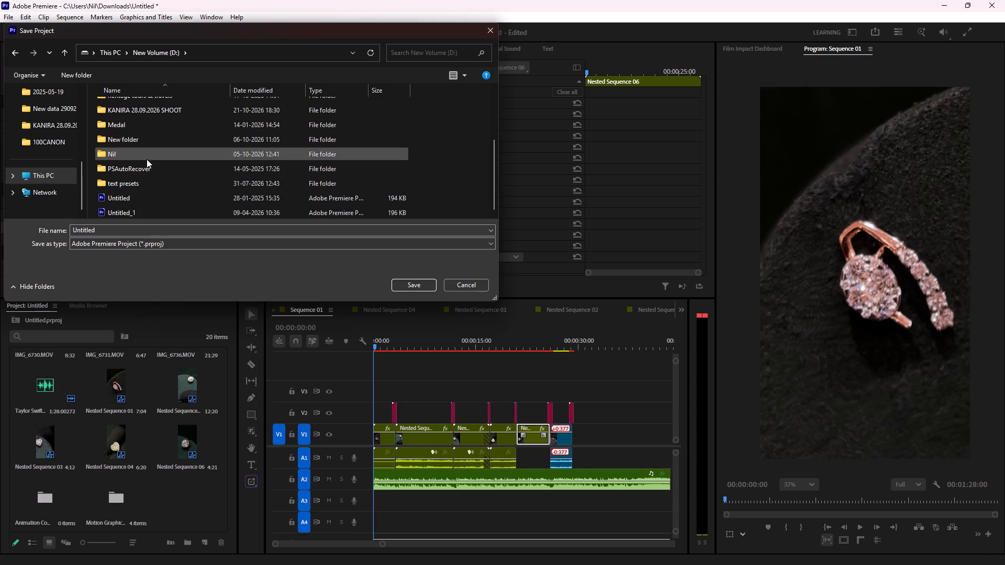
pyautogui.doubleClick(147, 159)
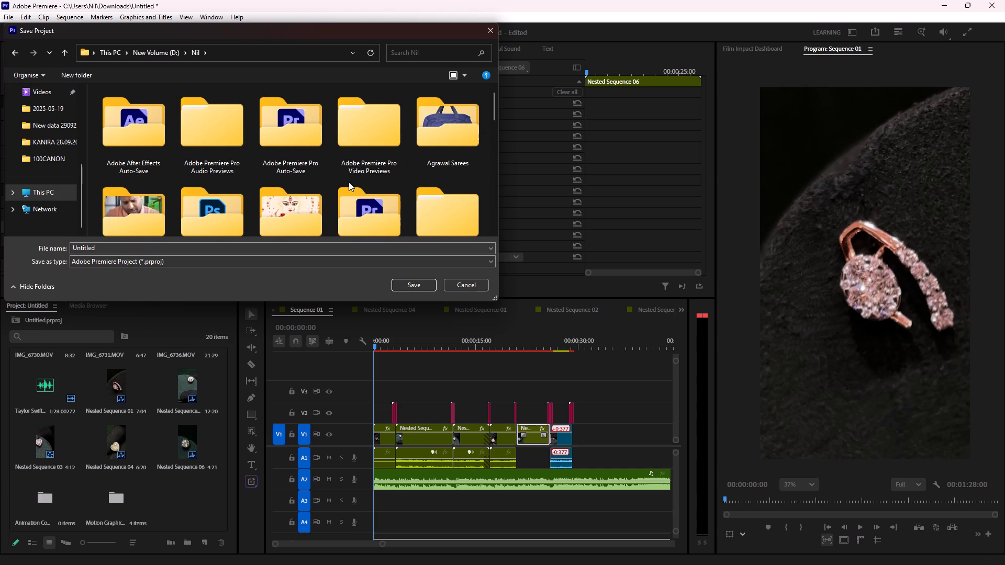
pyautogui.scroll(-1, 349, 182)
pyautogui.doubleClick(382, 189)
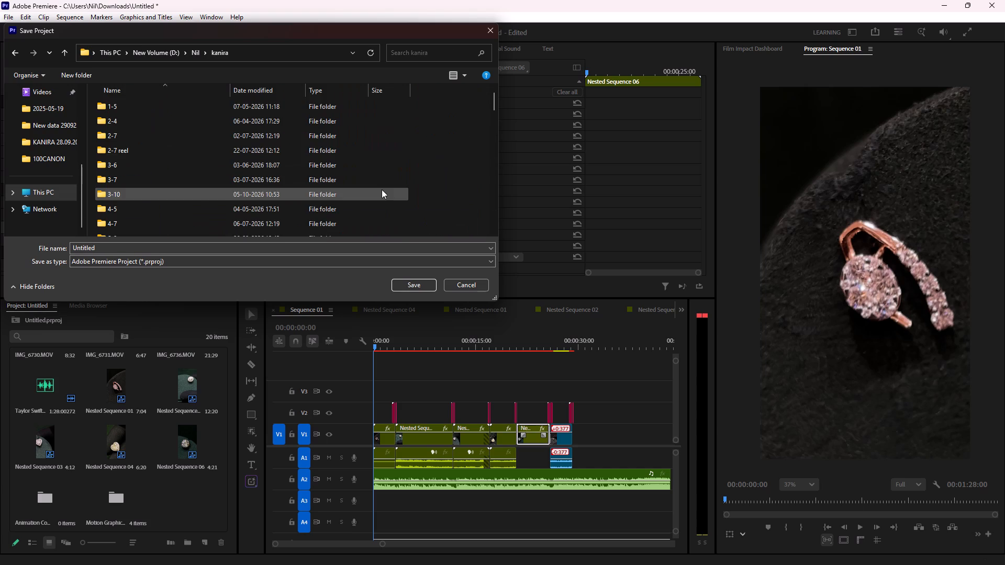
pyautogui.scroll(-14, 301, 175)
pyautogui.scroll(-6, 243, 173)
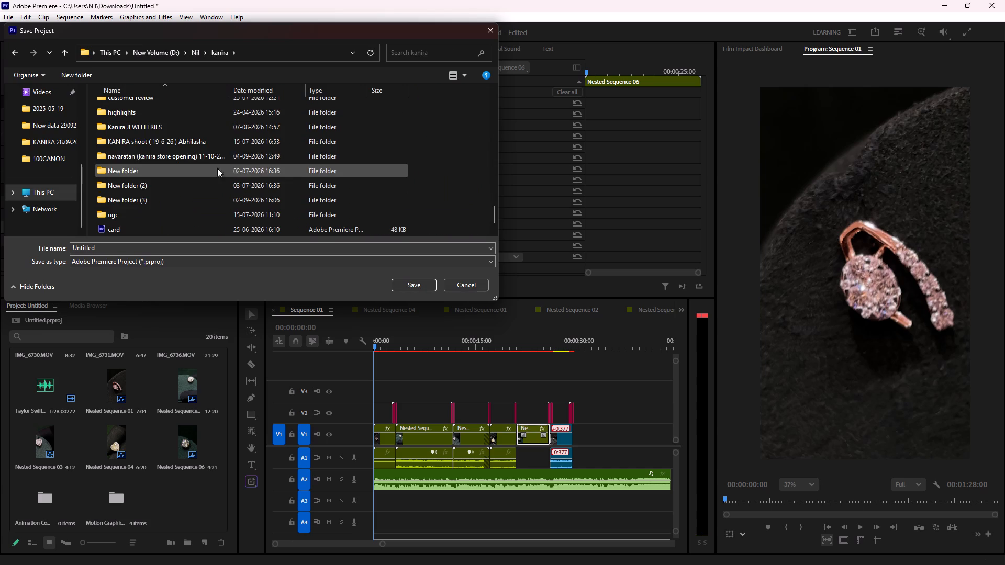
# Create a new folder inside kanira and name it 27-10.
pyautogui.click(84, 77)
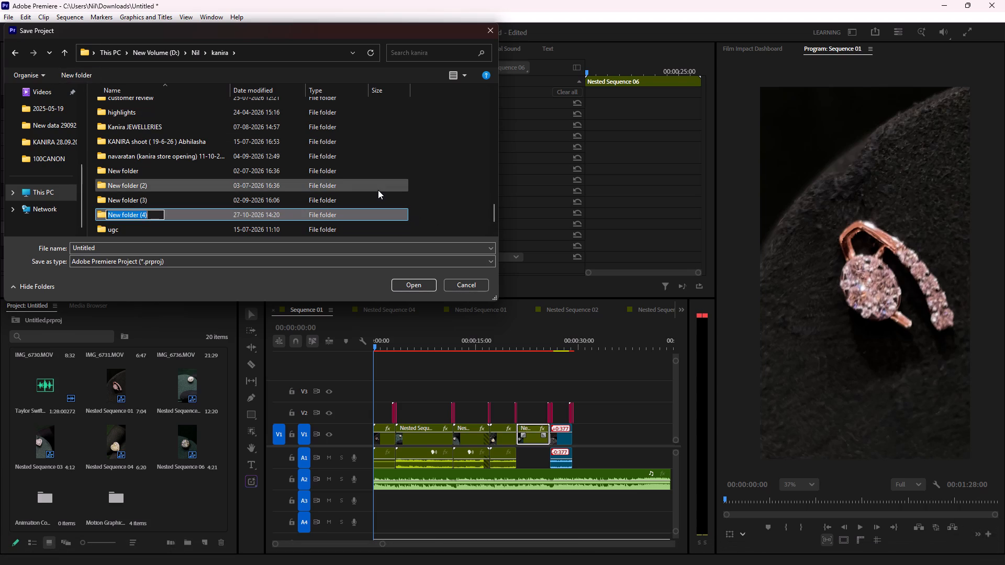
pyautogui.scroll(4, 378, 190)
pyautogui.scroll(-7, 378, 190)
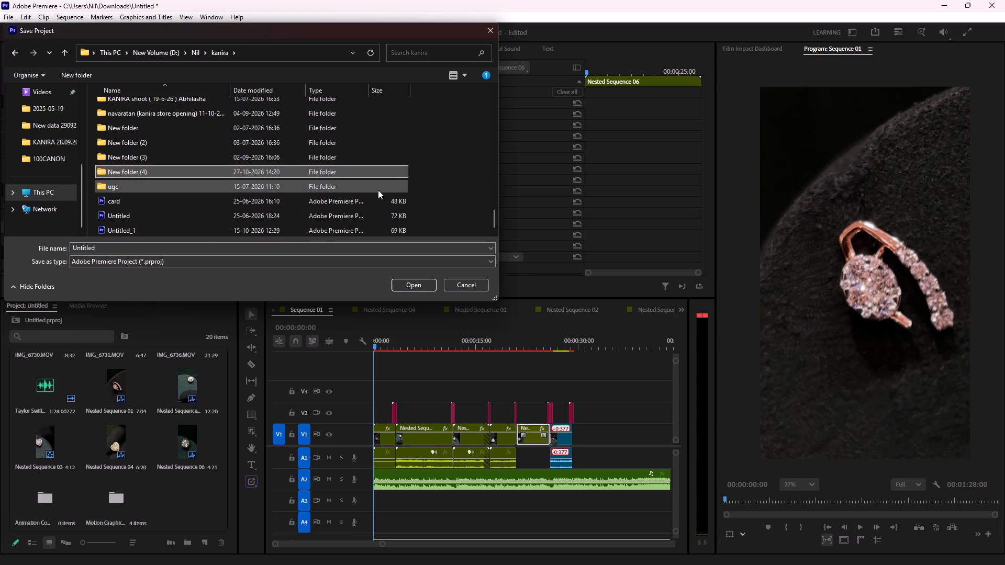
pyautogui.rightClick(142, 174)
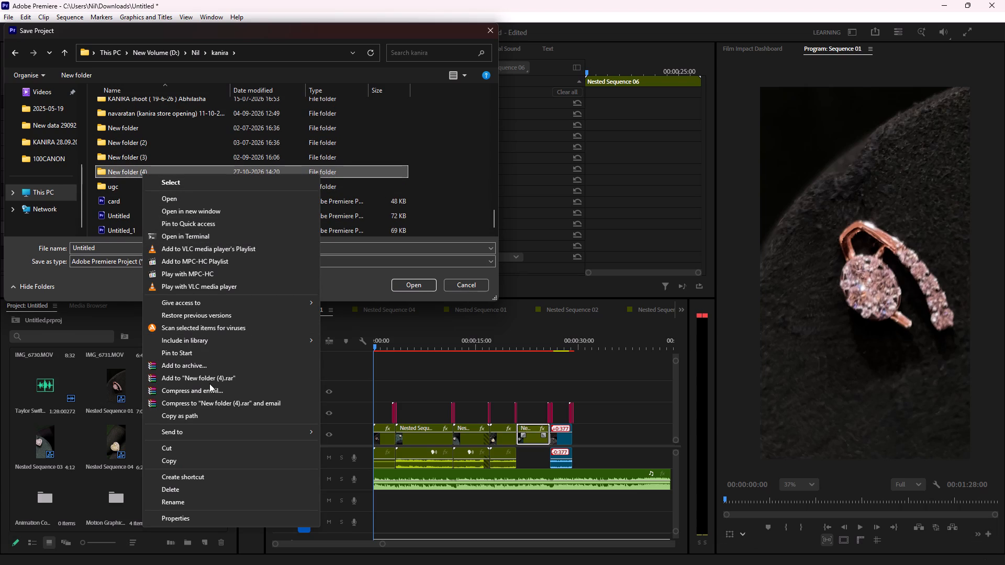
pyautogui.click(199, 503)
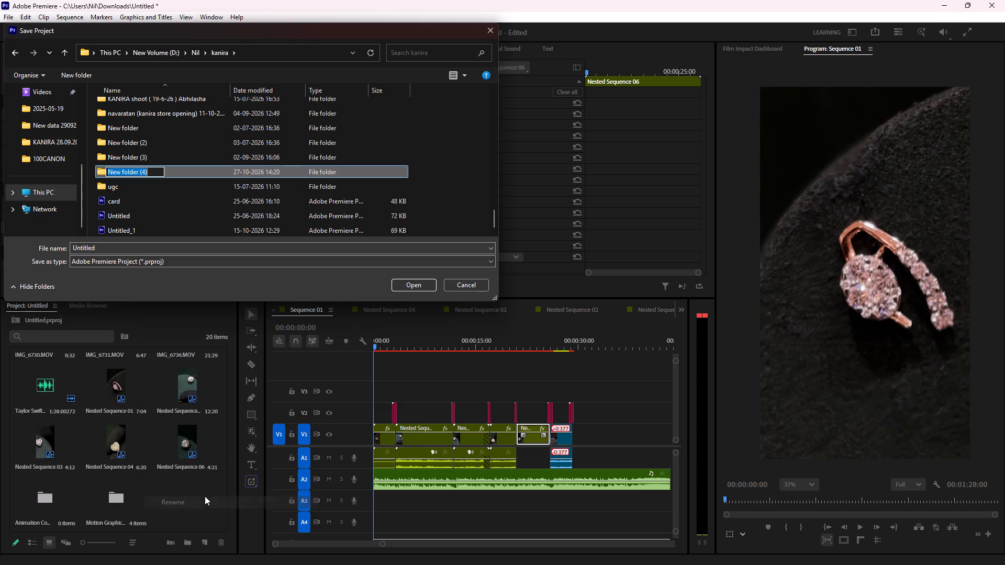
pyautogui.write('27')
pyautogui.press('-')
pyautogui.press('1')
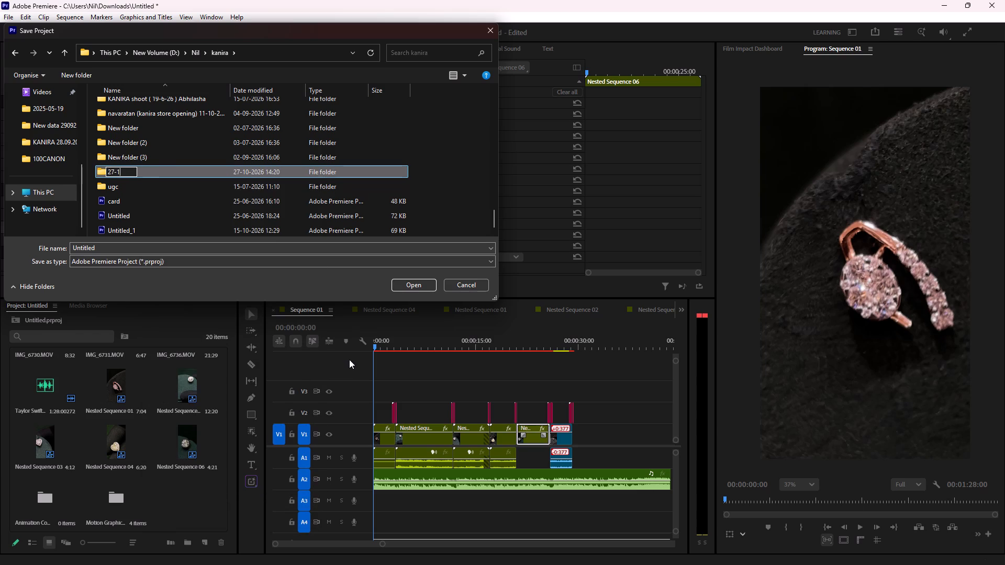
pyautogui.press('0')
pyautogui.click(449, 165)
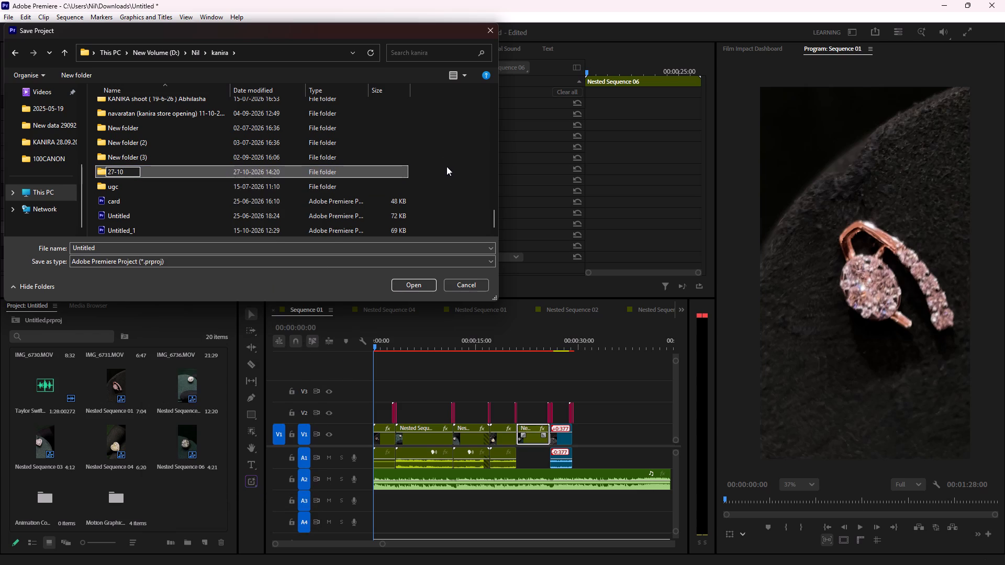
# Save the project as Untitled in the 27-10 folder.
pyautogui.scroll(1, 156, 135)
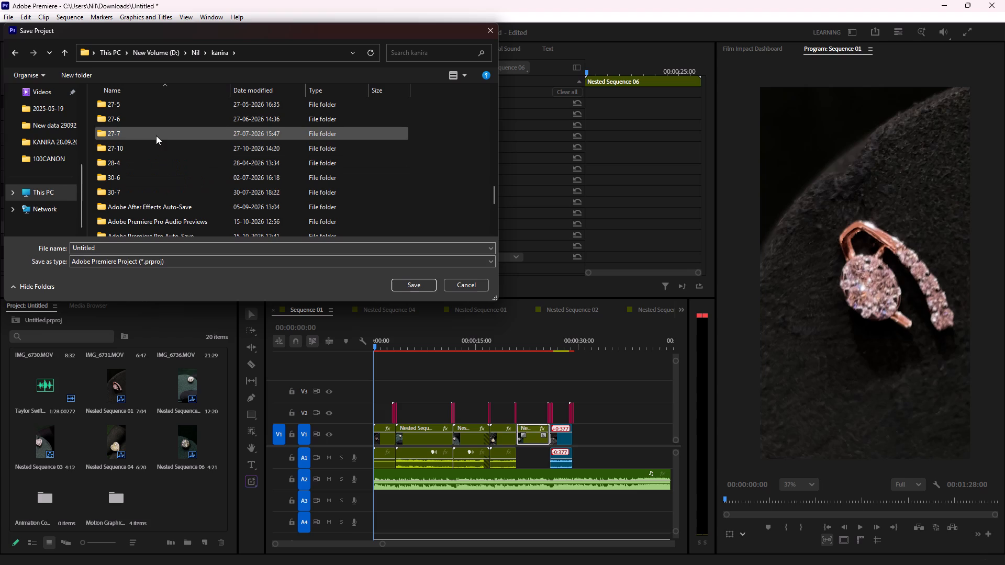
pyautogui.doubleClick(151, 150)
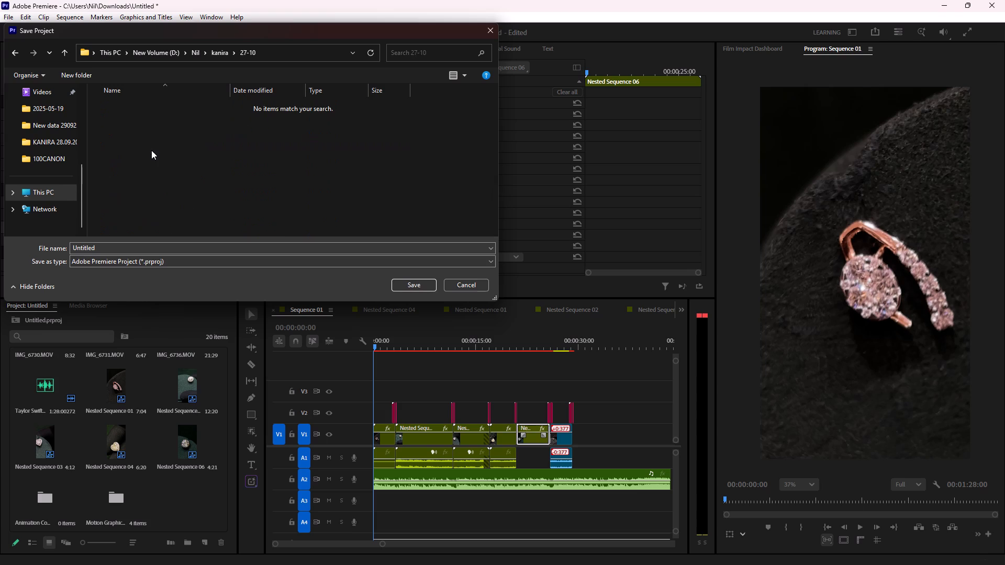
pyautogui.click(143, 245)
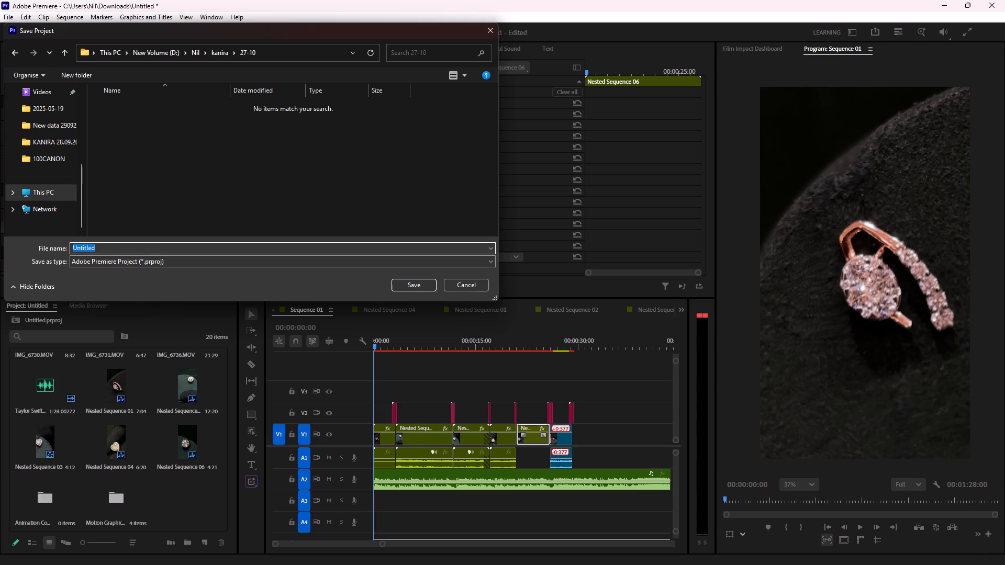
pyautogui.click(147, 216)
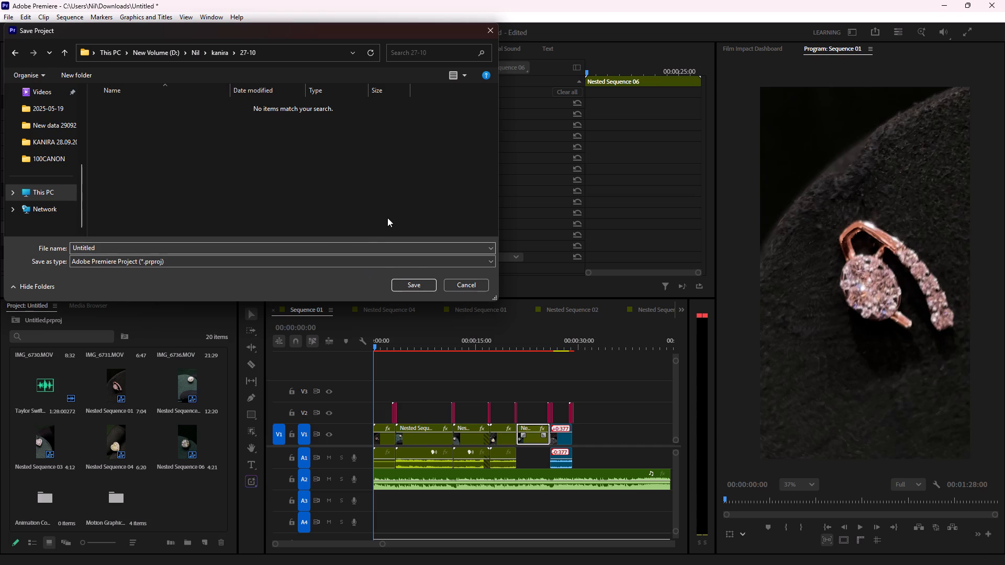
pyautogui.click(424, 286)
# Look through the end of the edit from Nested Sequence 06 to IMG_6736.MOV and select that last clip.
pyautogui.moveTo(547, 344); pyautogui.dragTo(529, 348)
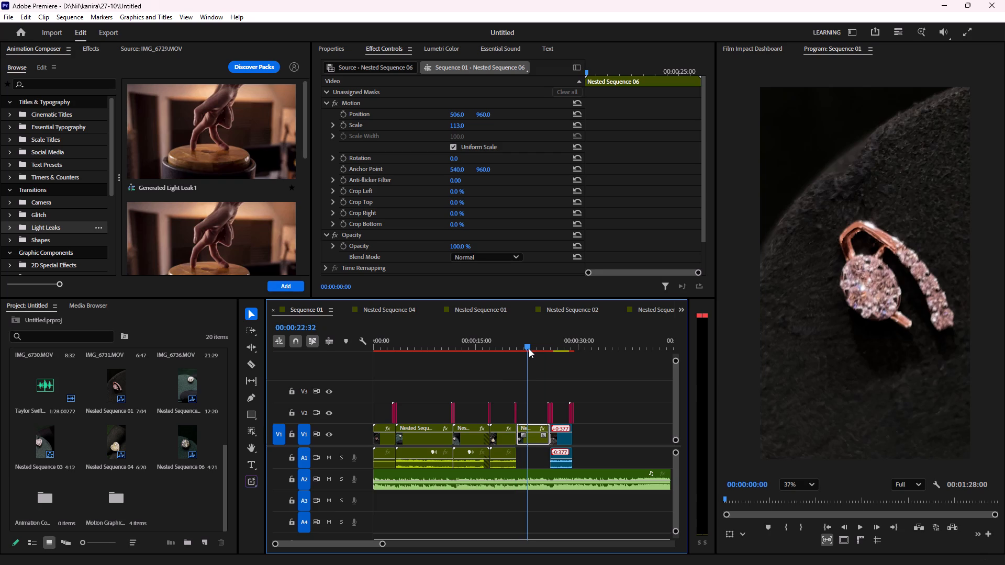
pyautogui.moveTo(529, 348); pyautogui.dragTo(563, 348)
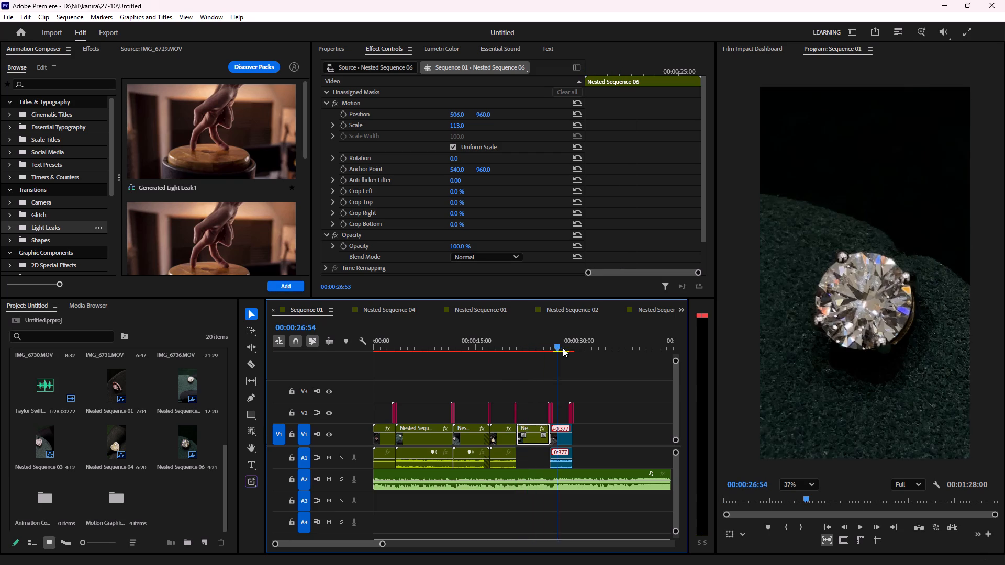
pyautogui.moveTo(563, 348); pyautogui.dragTo(565, 348)
pyautogui.click(556, 436)
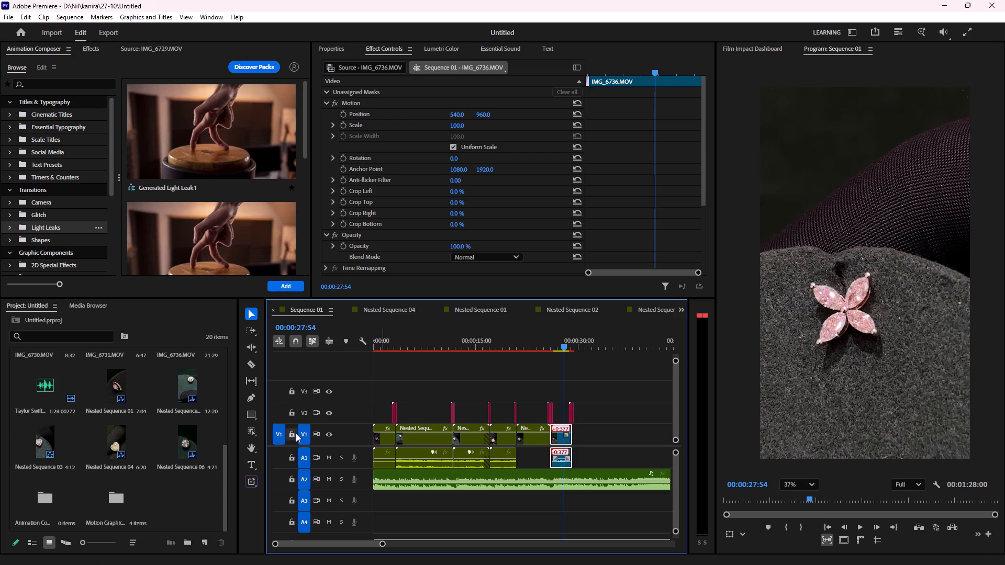
# Delete all the clip audio on track A1, locking video track V1 during the deletion and unlocking it again.
pyautogui.click(296, 433)
pyautogui.moveTo(601, 456); pyautogui.dragTo(394, 462)
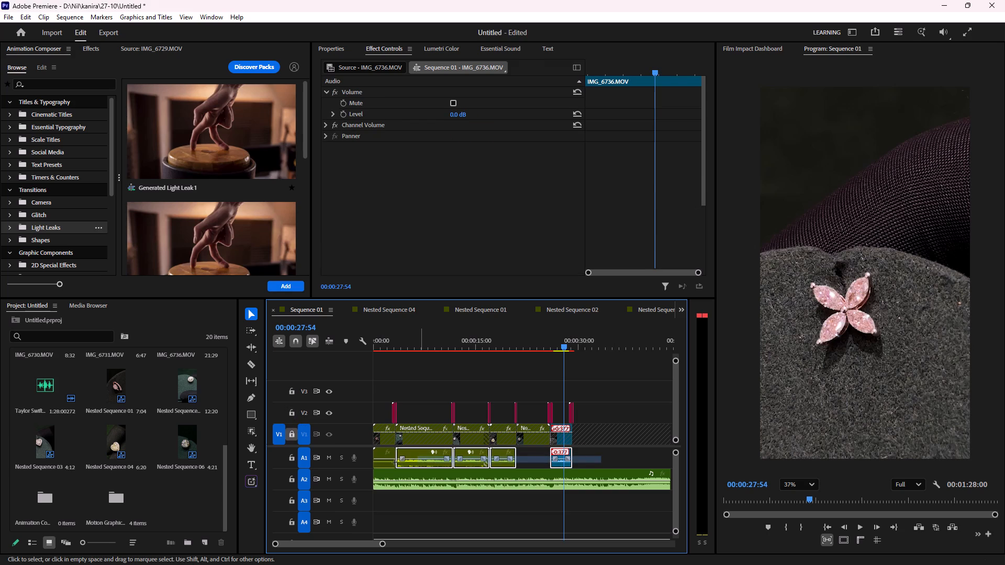
pyautogui.moveTo(394, 462); pyautogui.dragTo(379, 461)
pyautogui.press('Delete')
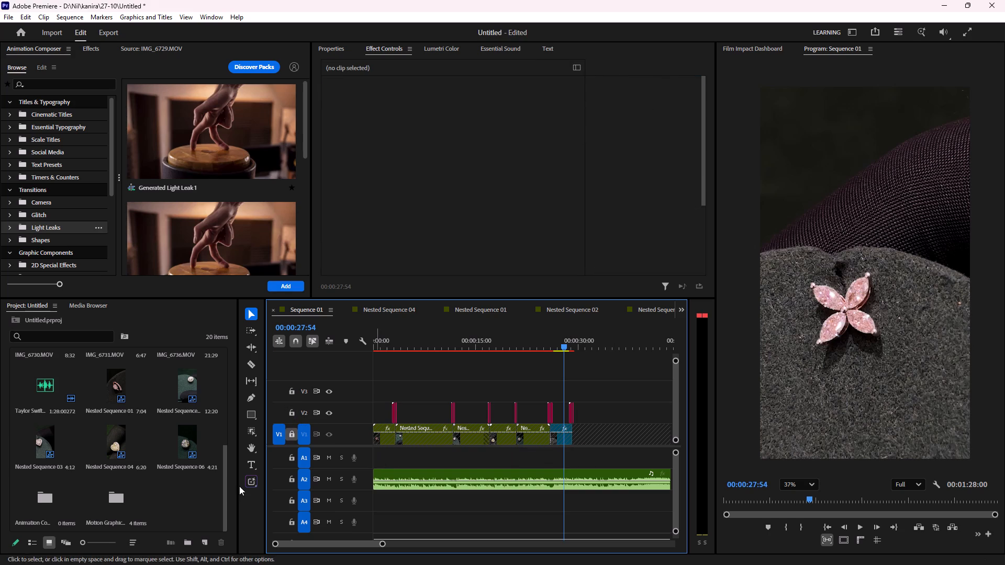
pyautogui.click(289, 432)
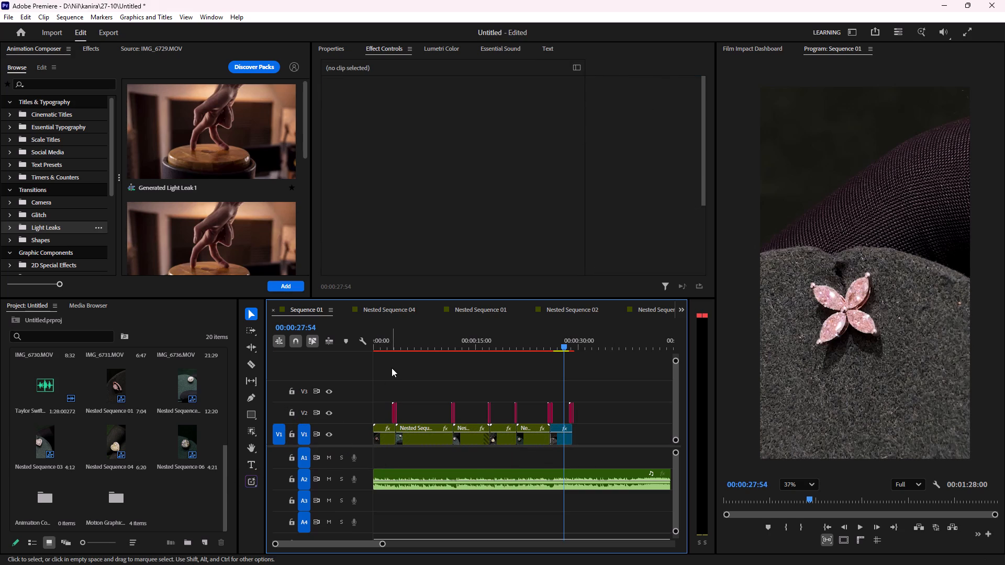
# Render the video previews of Sequence 01.
pyautogui.moveTo(387, 340); pyautogui.dragTo(345, 340)
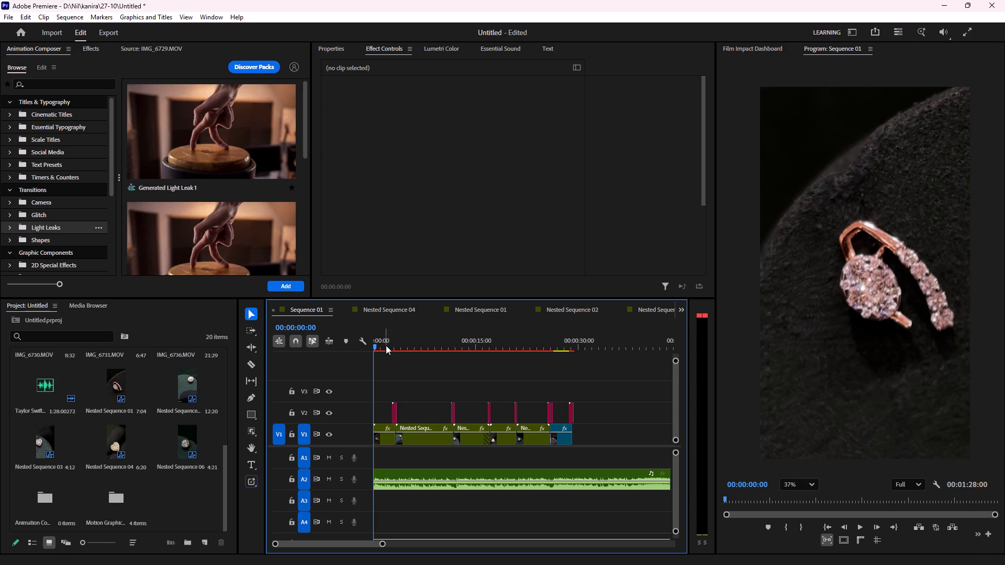
pyautogui.moveTo(568, 346); pyautogui.dragTo(532, 343)
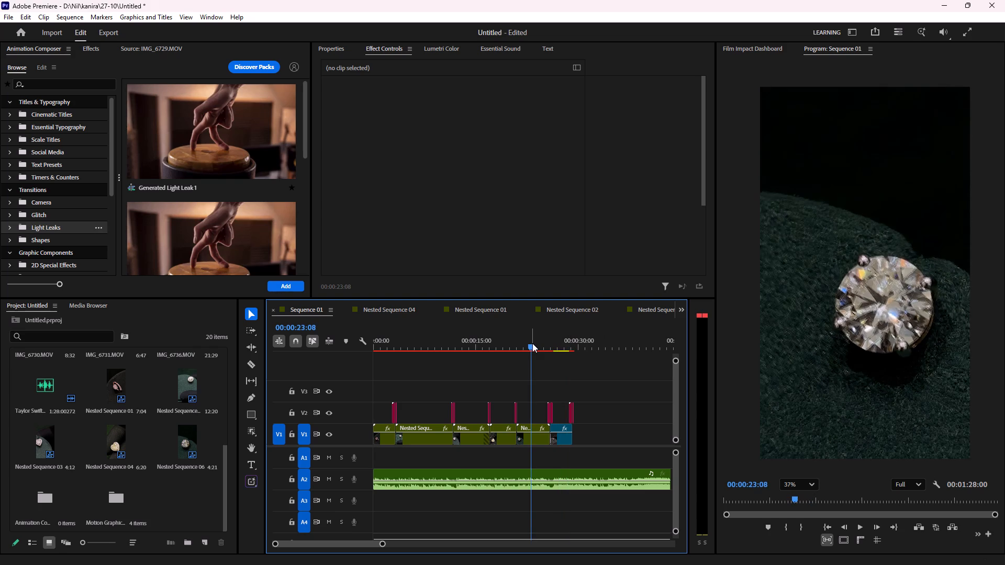
pyautogui.press('Return')
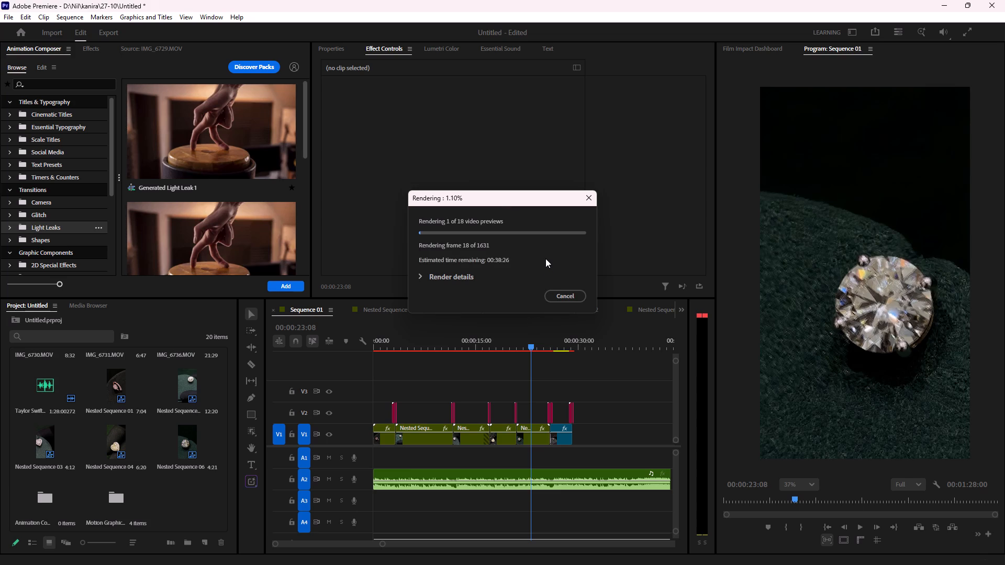
# Switch to File Explorer and look through the kanira folder in D:\Nil, including its Adobe Premiere Pro Auto-Save folder.
pyautogui.click(492, 557)
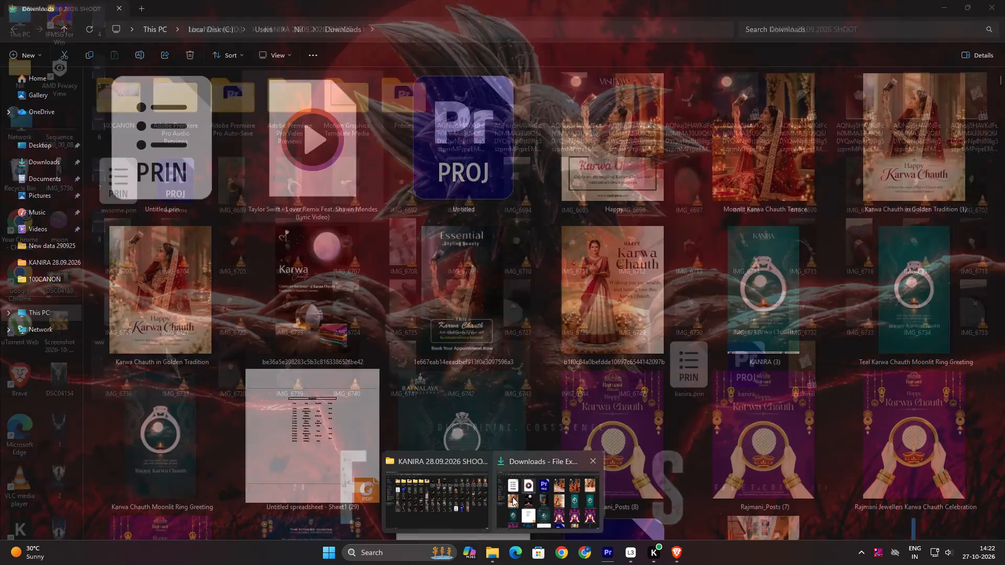
pyautogui.click(442, 492)
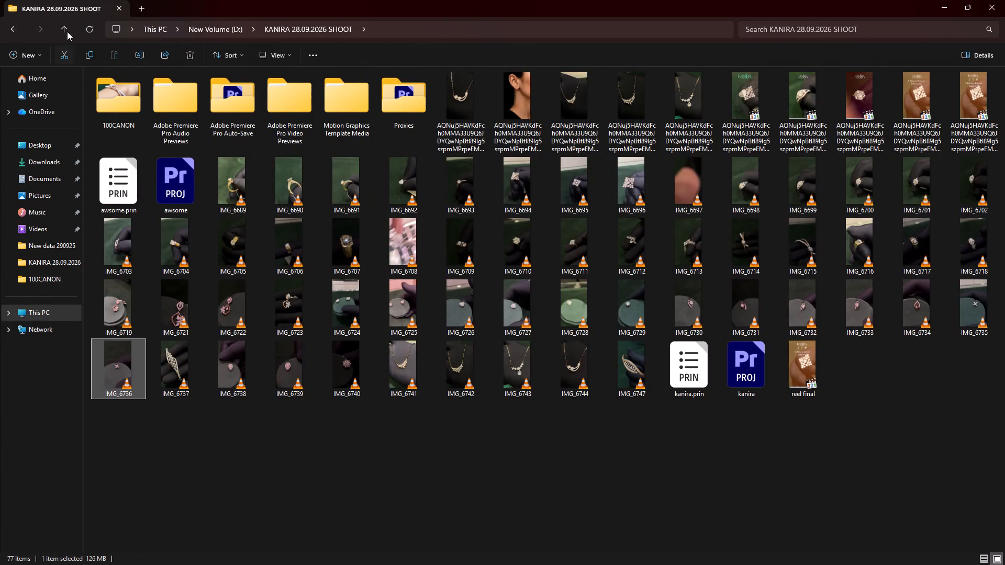
pyautogui.click(67, 31)
pyautogui.doubleClick(443, 260)
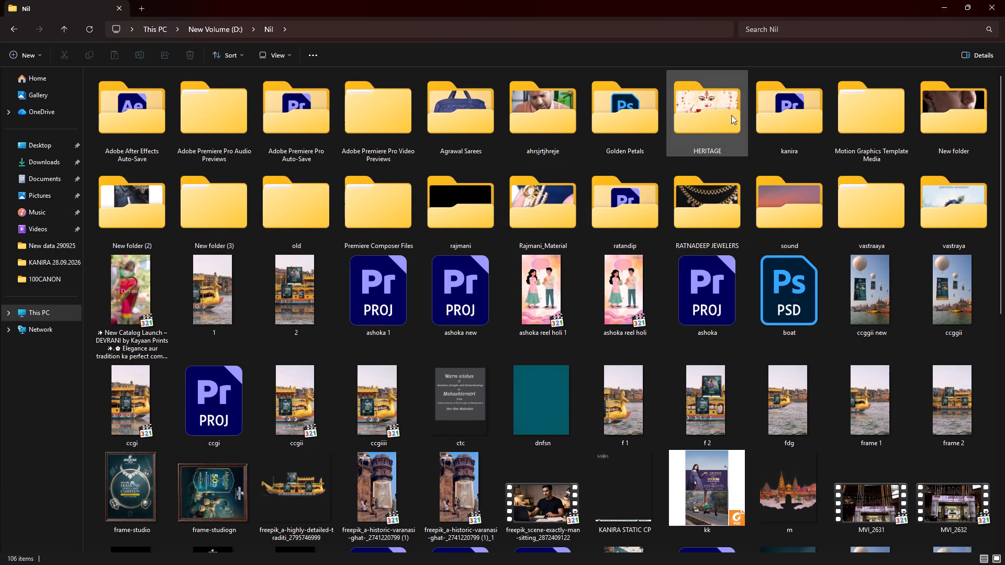
pyautogui.doubleClick(800, 124)
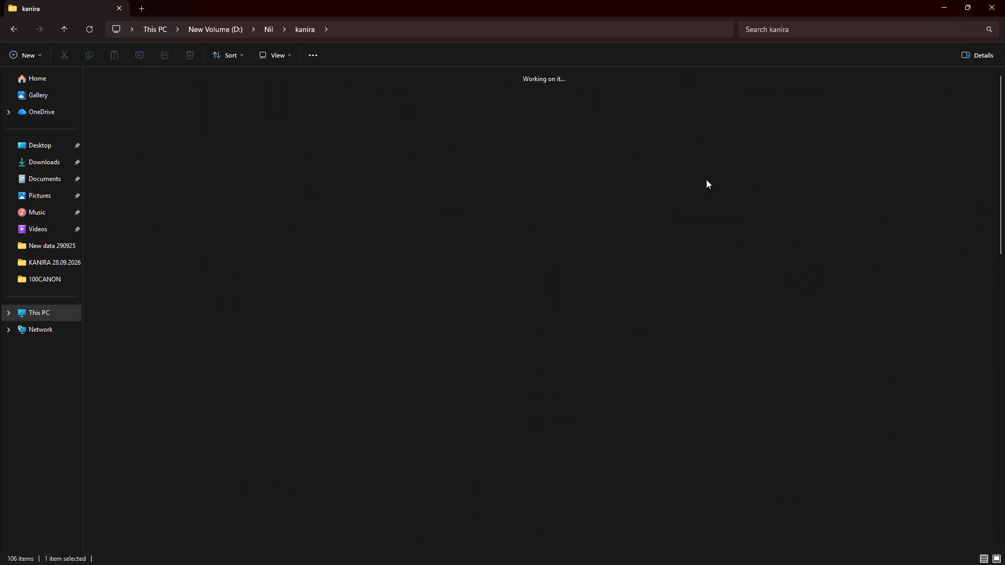
pyautogui.scroll(-8, 591, 291)
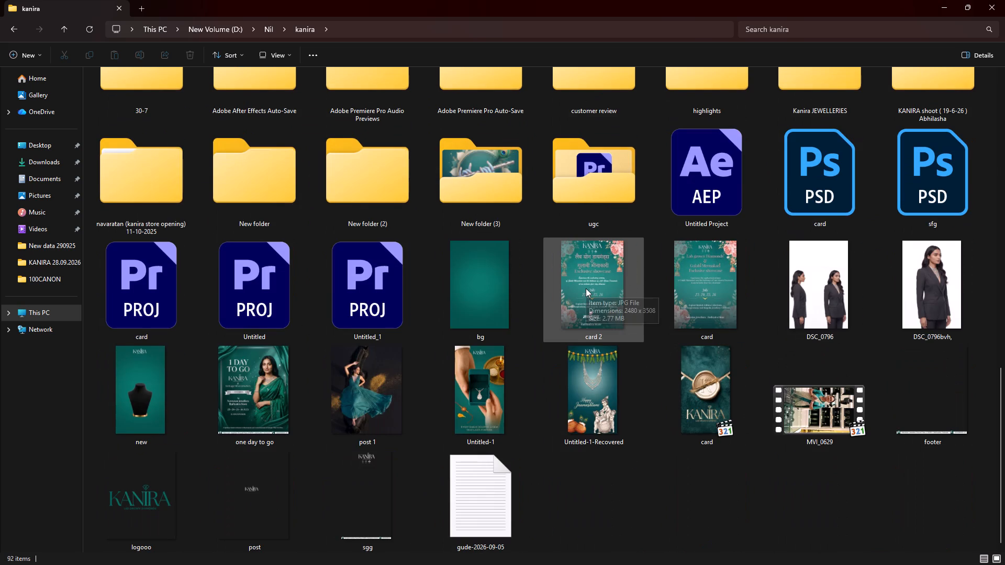
pyautogui.scroll(1, 586, 288)
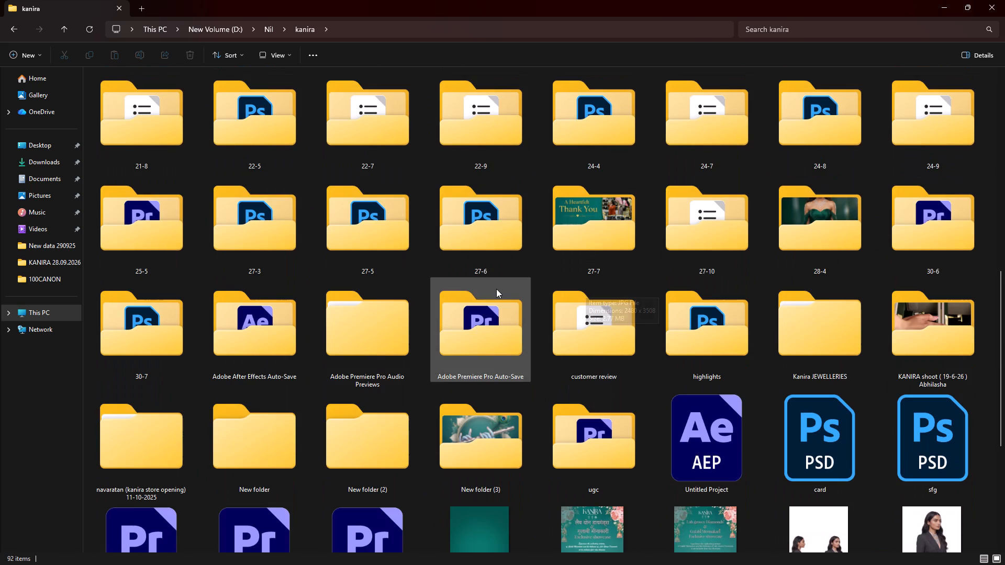
pyautogui.doubleClick(500, 328)
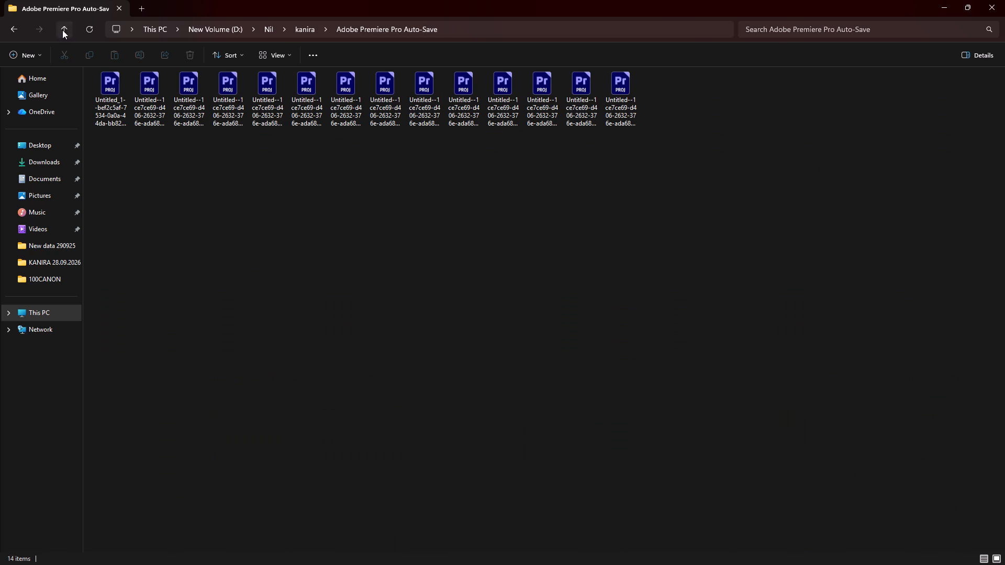
pyautogui.click(63, 29)
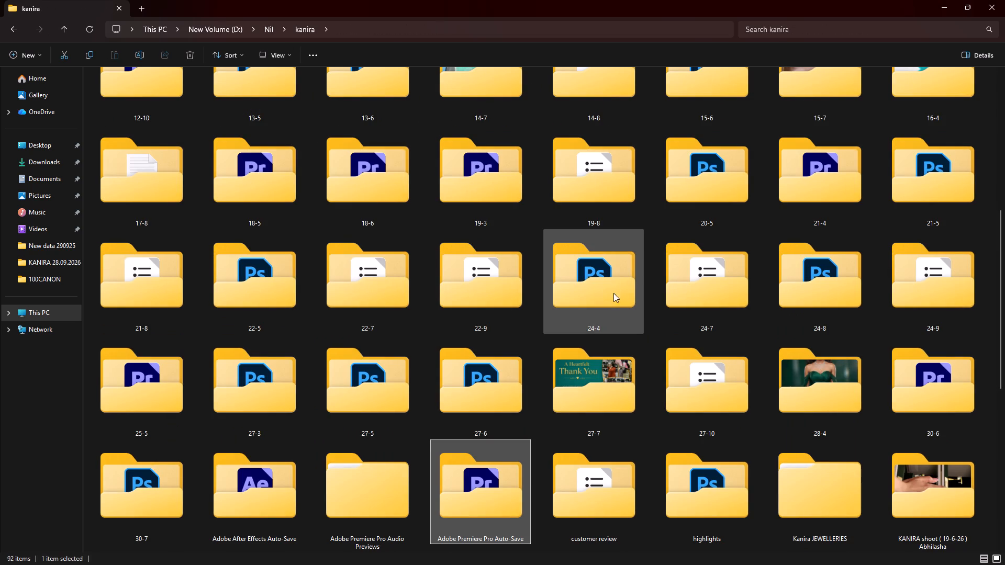
# Preview the earlier video reel 1 from kanira's 19-3 folder, skim towards its end, and close it.
pyautogui.doubleClick(464, 177)
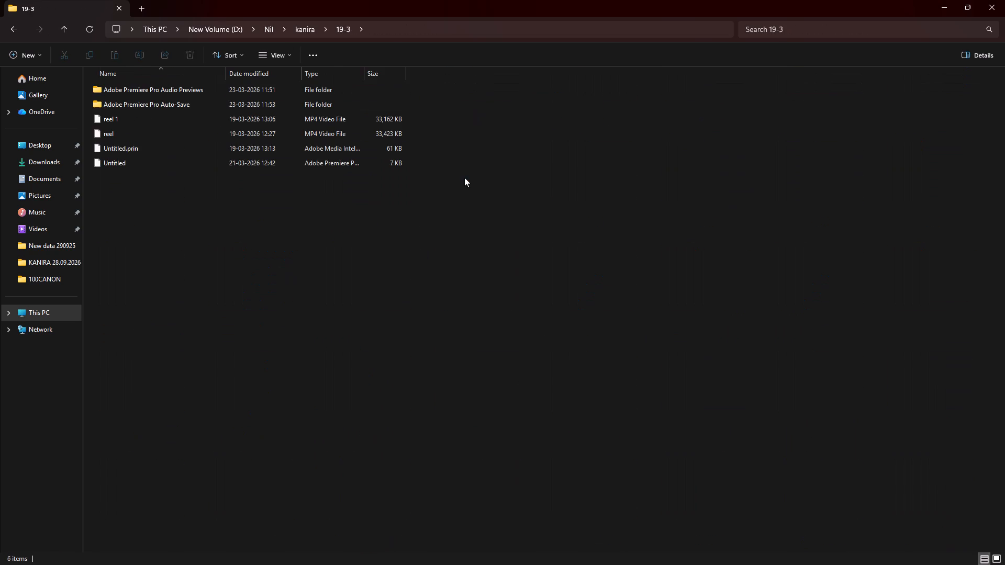
pyautogui.doubleClick(160, 122)
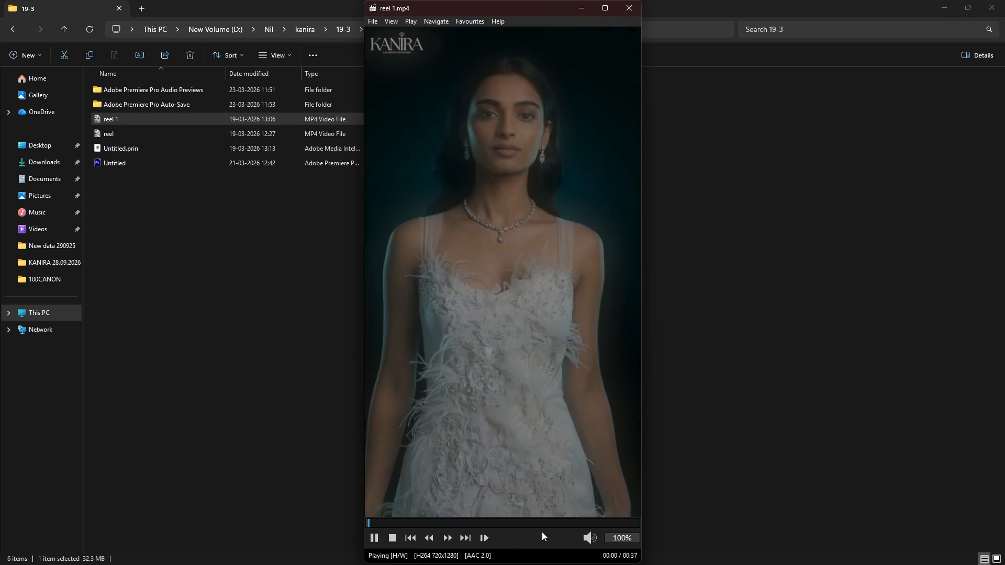
pyautogui.moveTo(582, 519); pyautogui.dragTo(548, 516)
pyautogui.click(629, 13)
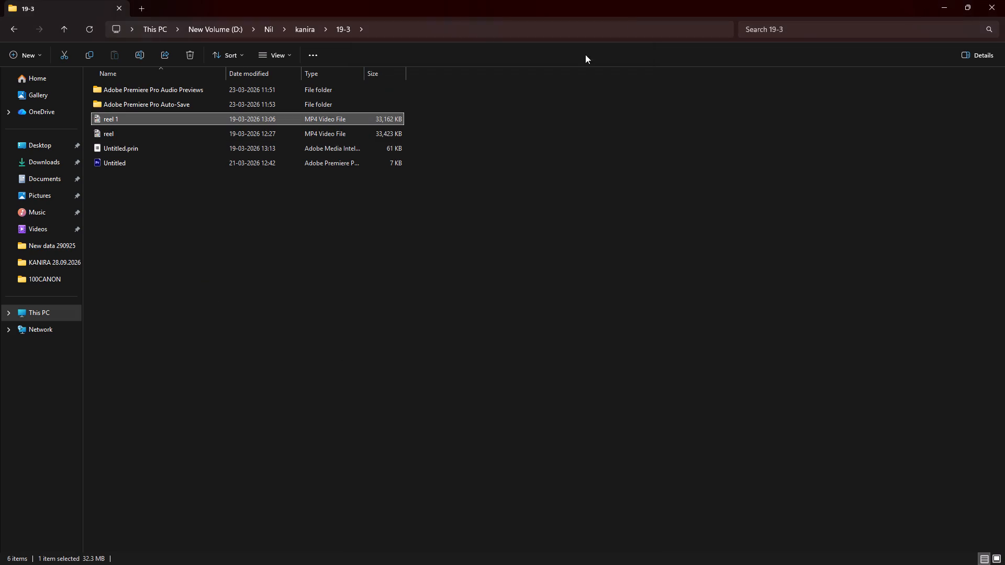
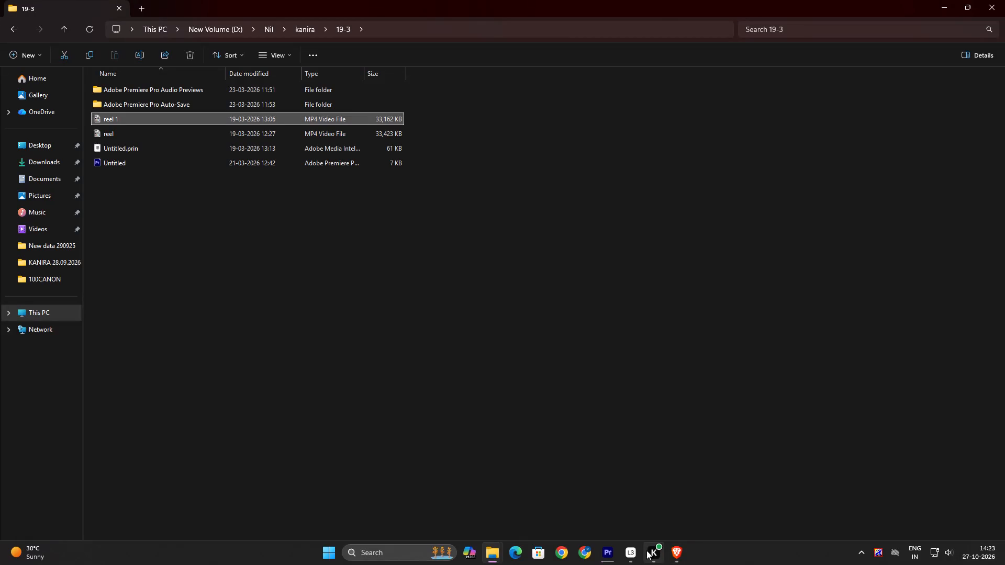
# Switch back to Adobe Premiere Pro to check the preview rendering progress of Sequence 01.
pyautogui.click(615, 553)
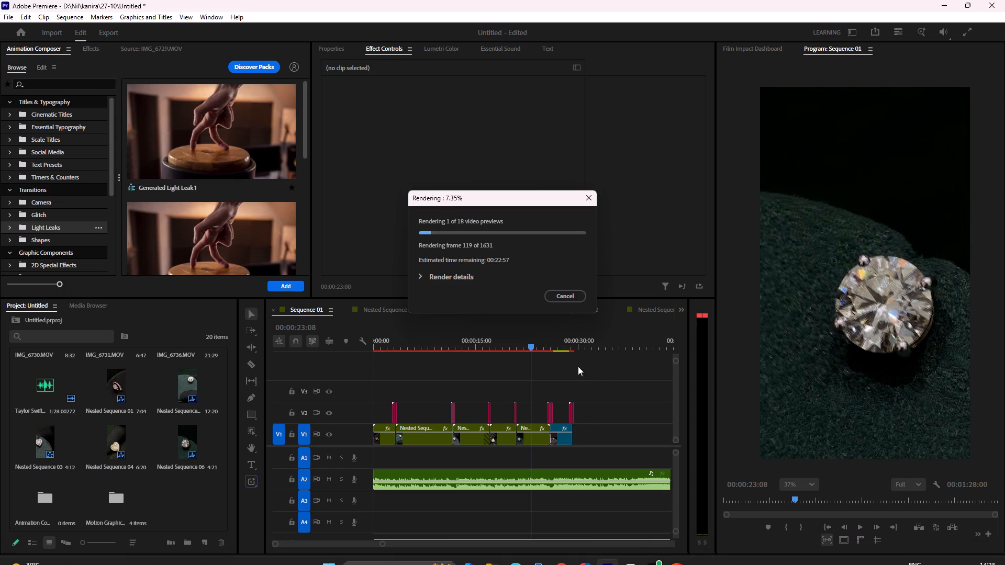